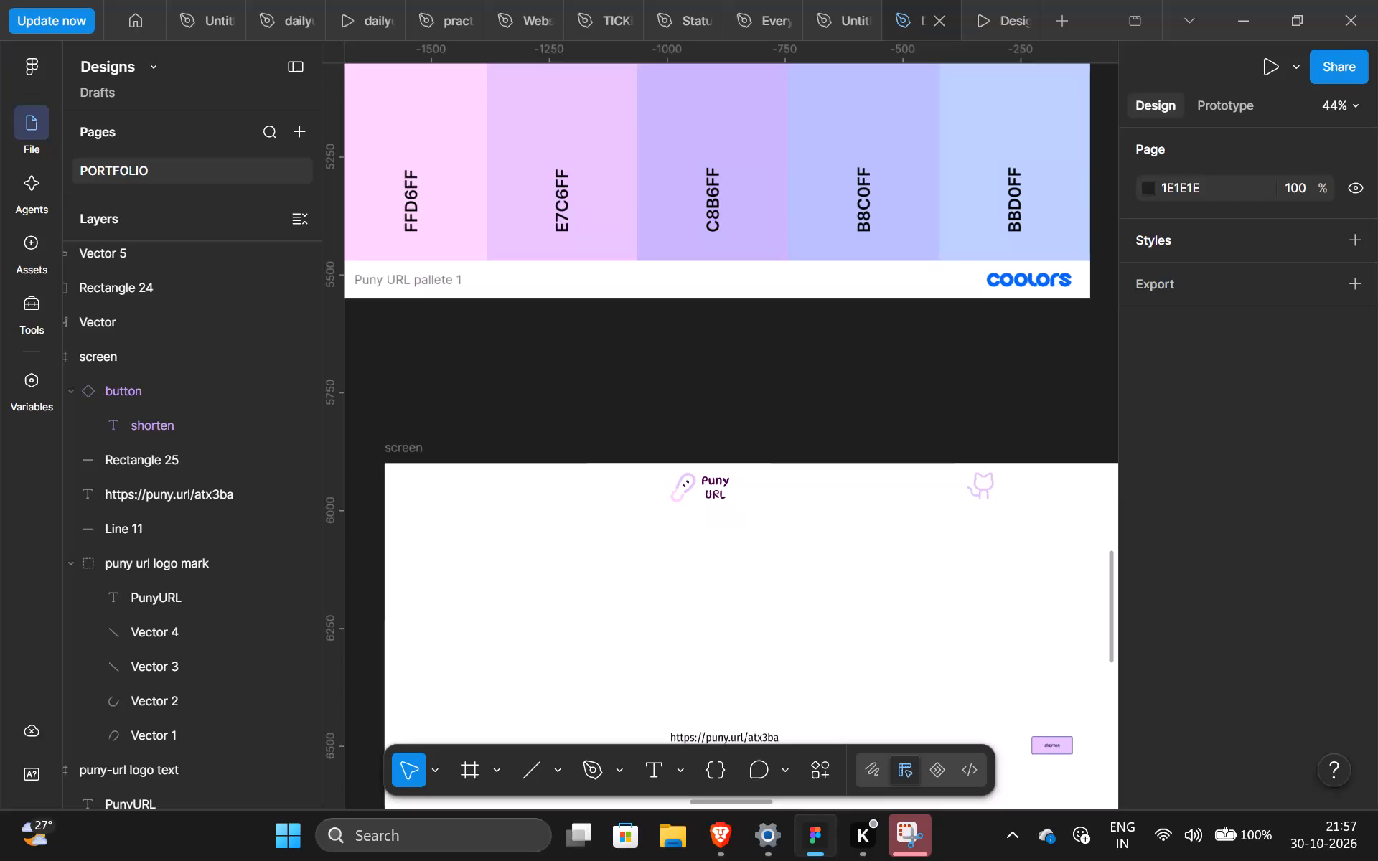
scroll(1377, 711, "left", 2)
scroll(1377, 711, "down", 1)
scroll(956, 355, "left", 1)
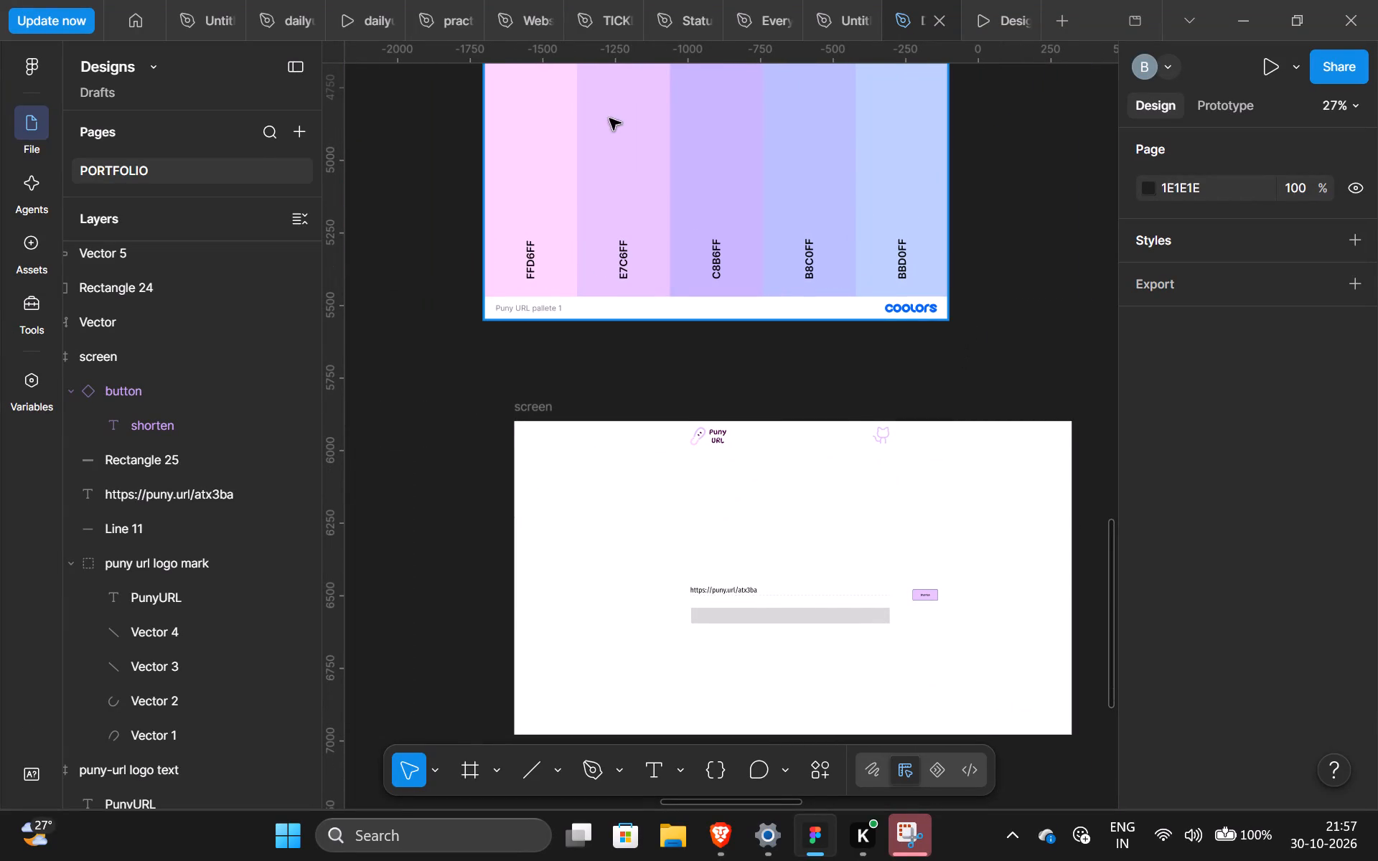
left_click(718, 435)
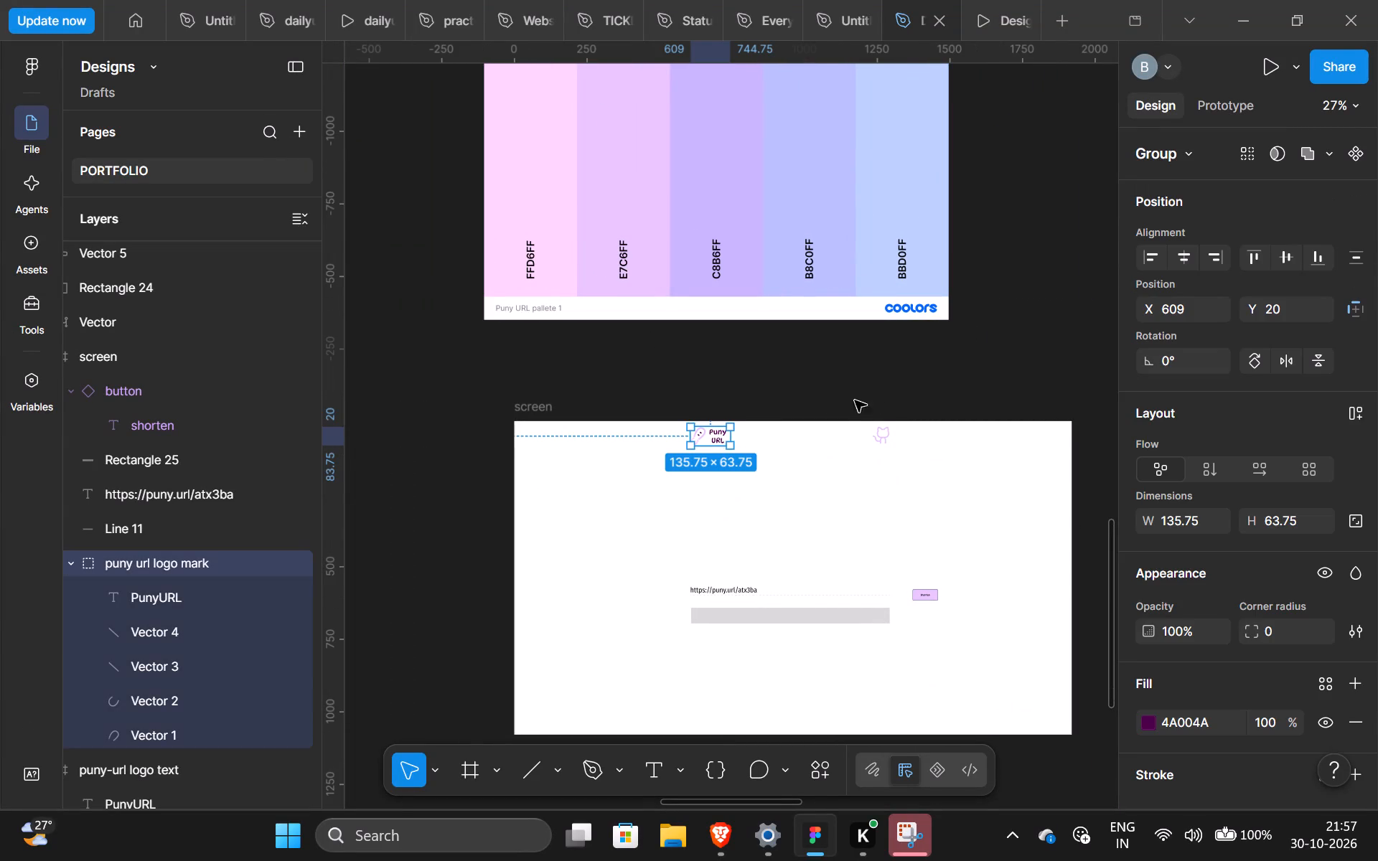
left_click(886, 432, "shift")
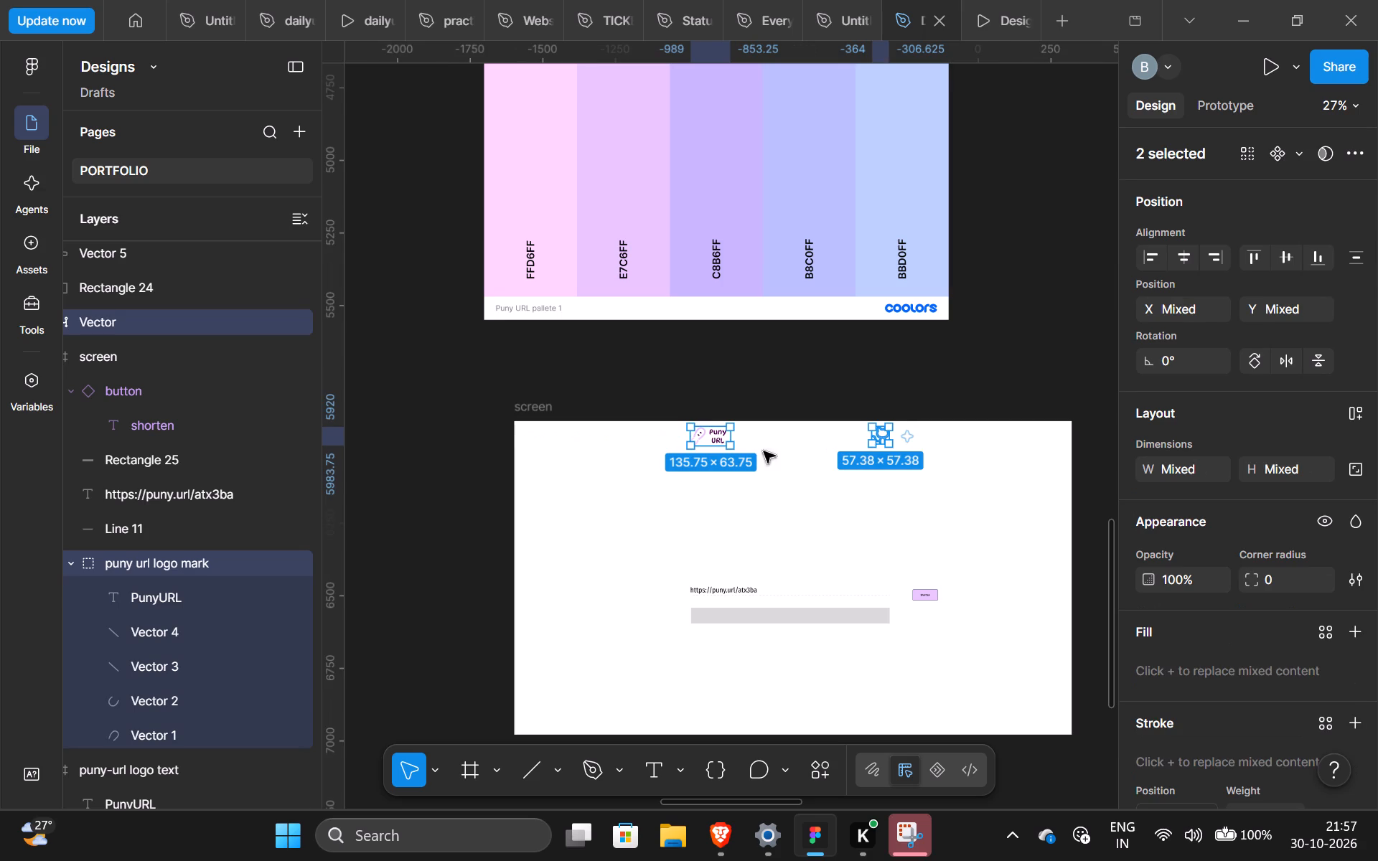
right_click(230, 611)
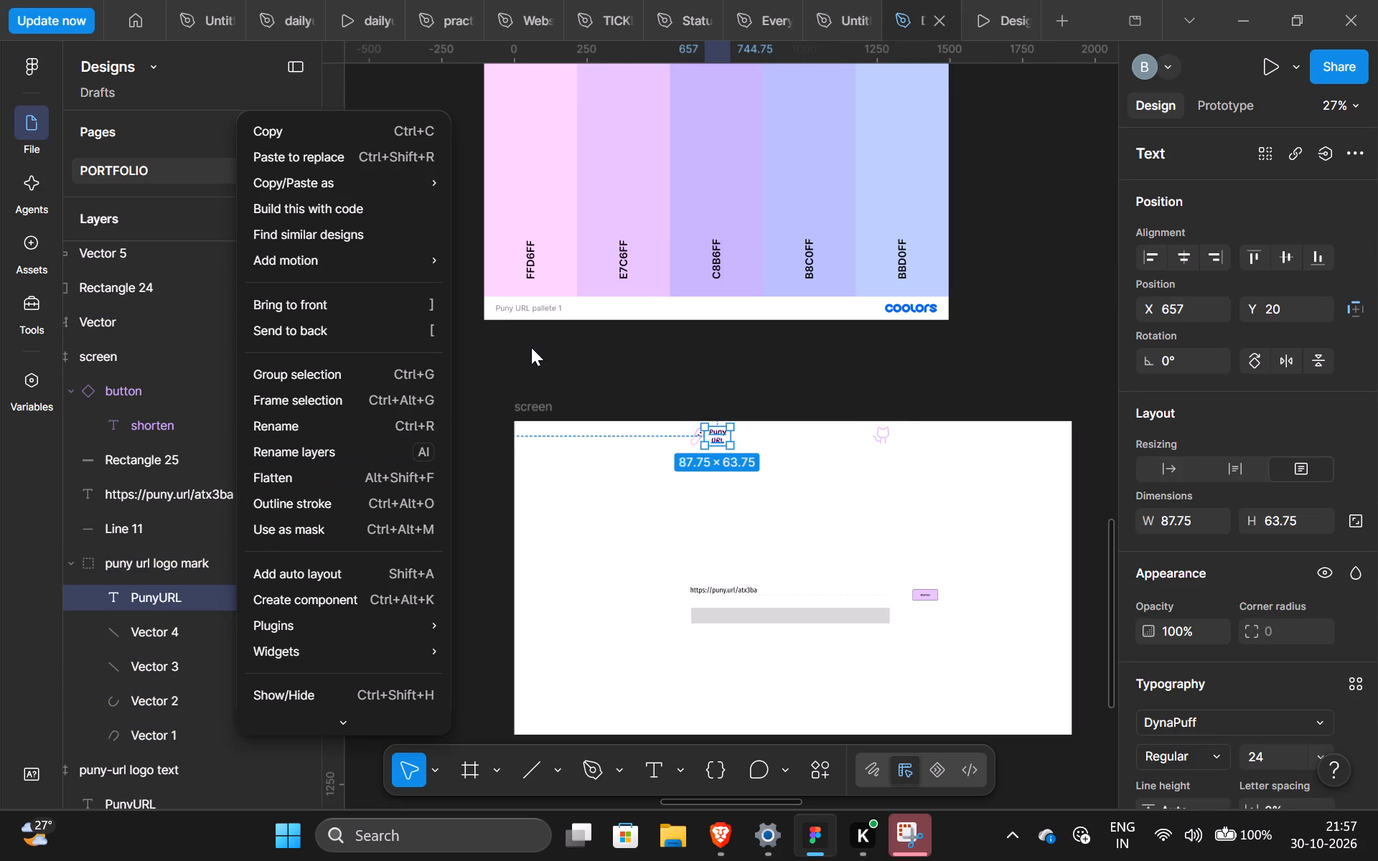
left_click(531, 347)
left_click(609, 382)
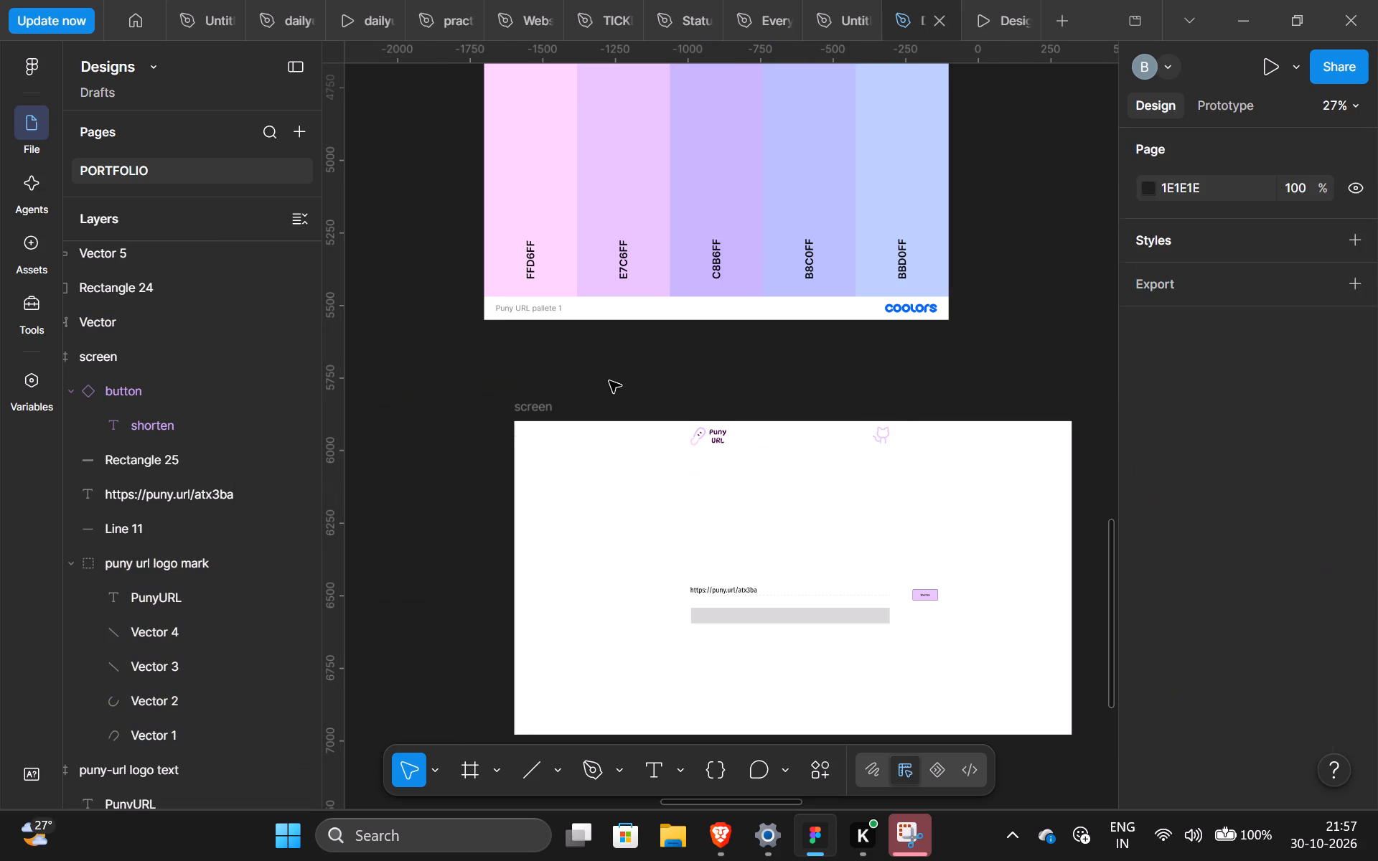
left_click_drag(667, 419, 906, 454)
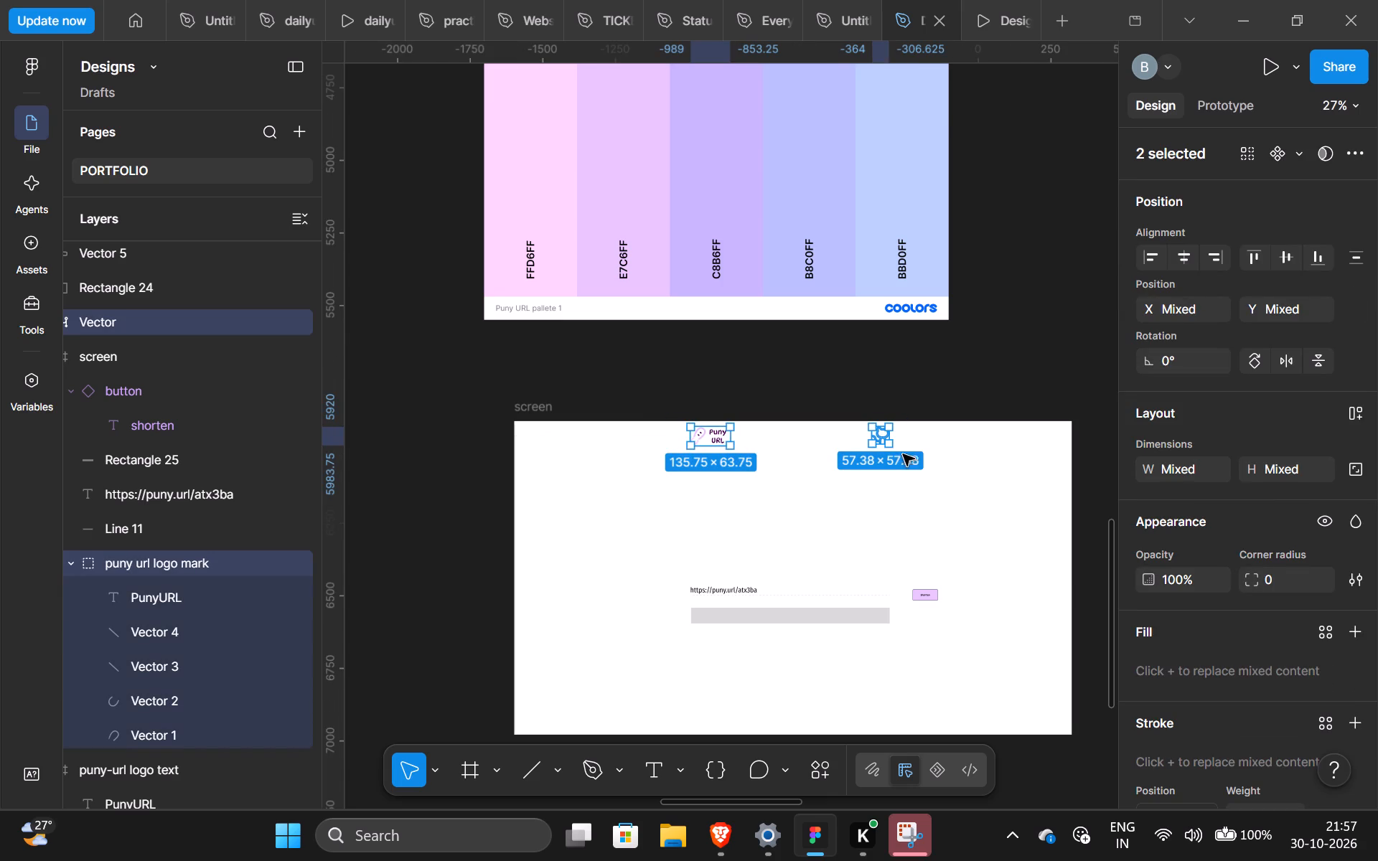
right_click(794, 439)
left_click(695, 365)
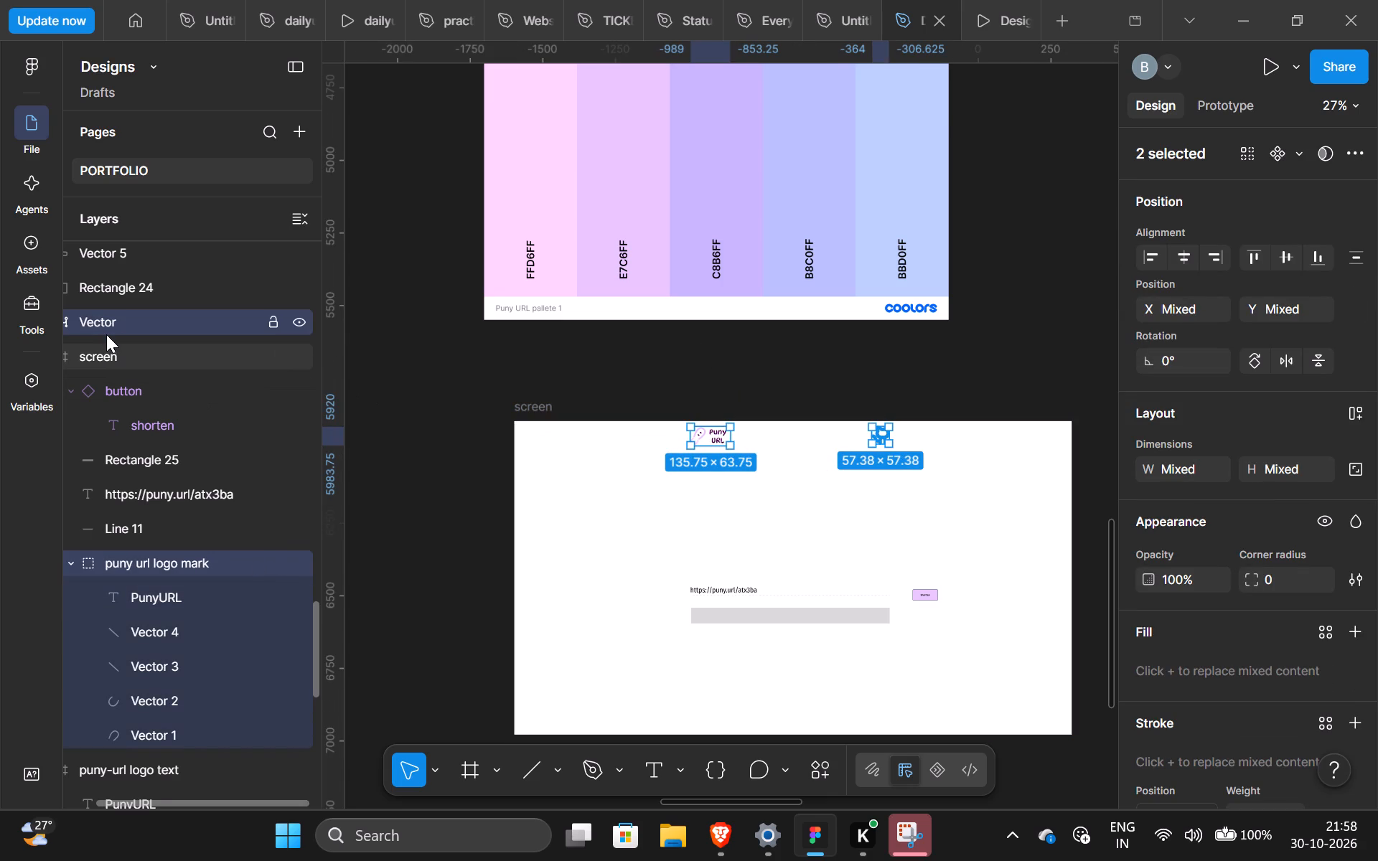
Move the puny url logo mark group out of the screen frame in the layer order, directly below the cat icon's Vector layer.
scroll(106, 334, "right", 1)
left_click_drag(118, 318, 134, 402)
left_click(418, 359)
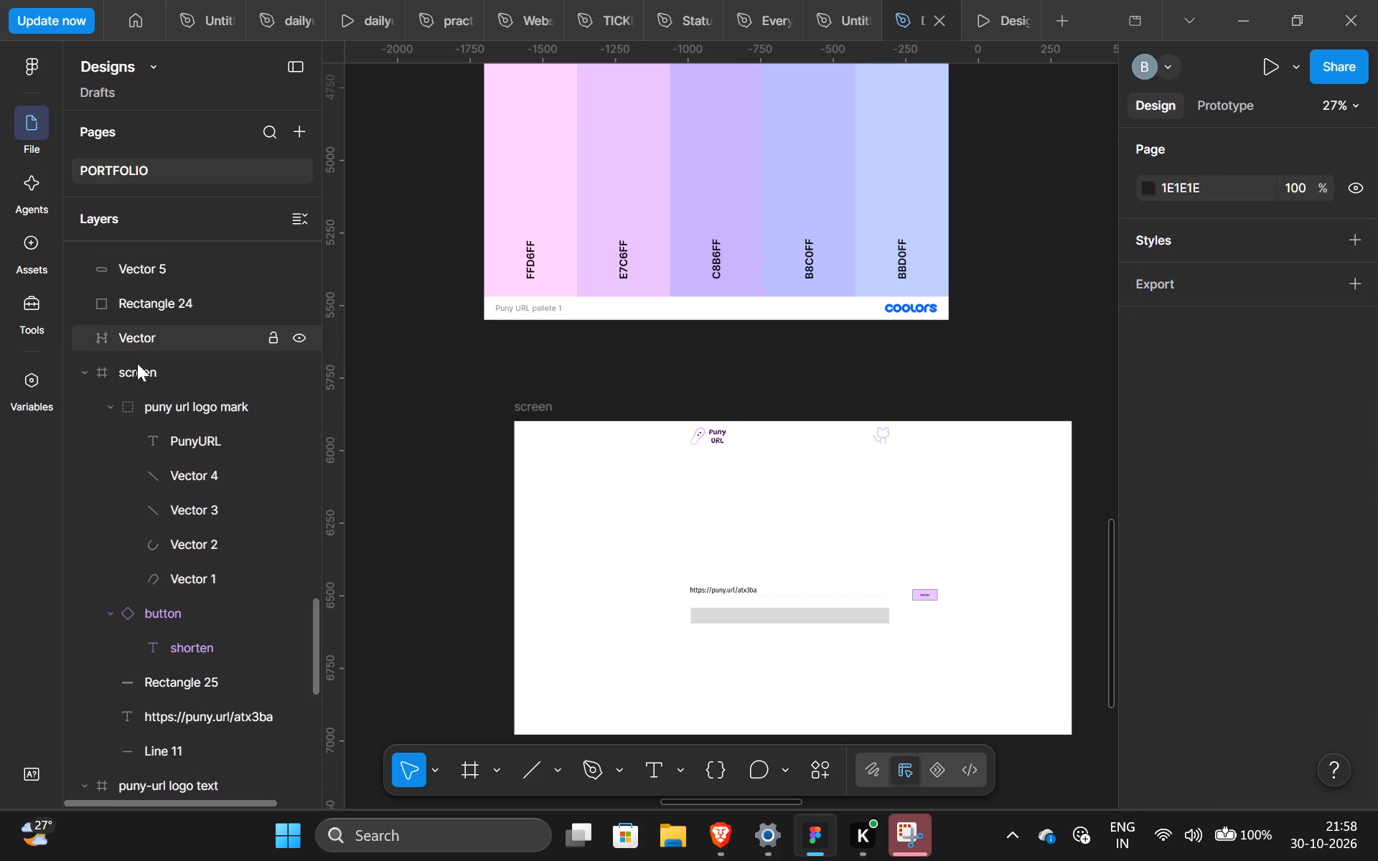
left_click(161, 404)
left_click_drag(161, 404, 154, 453)
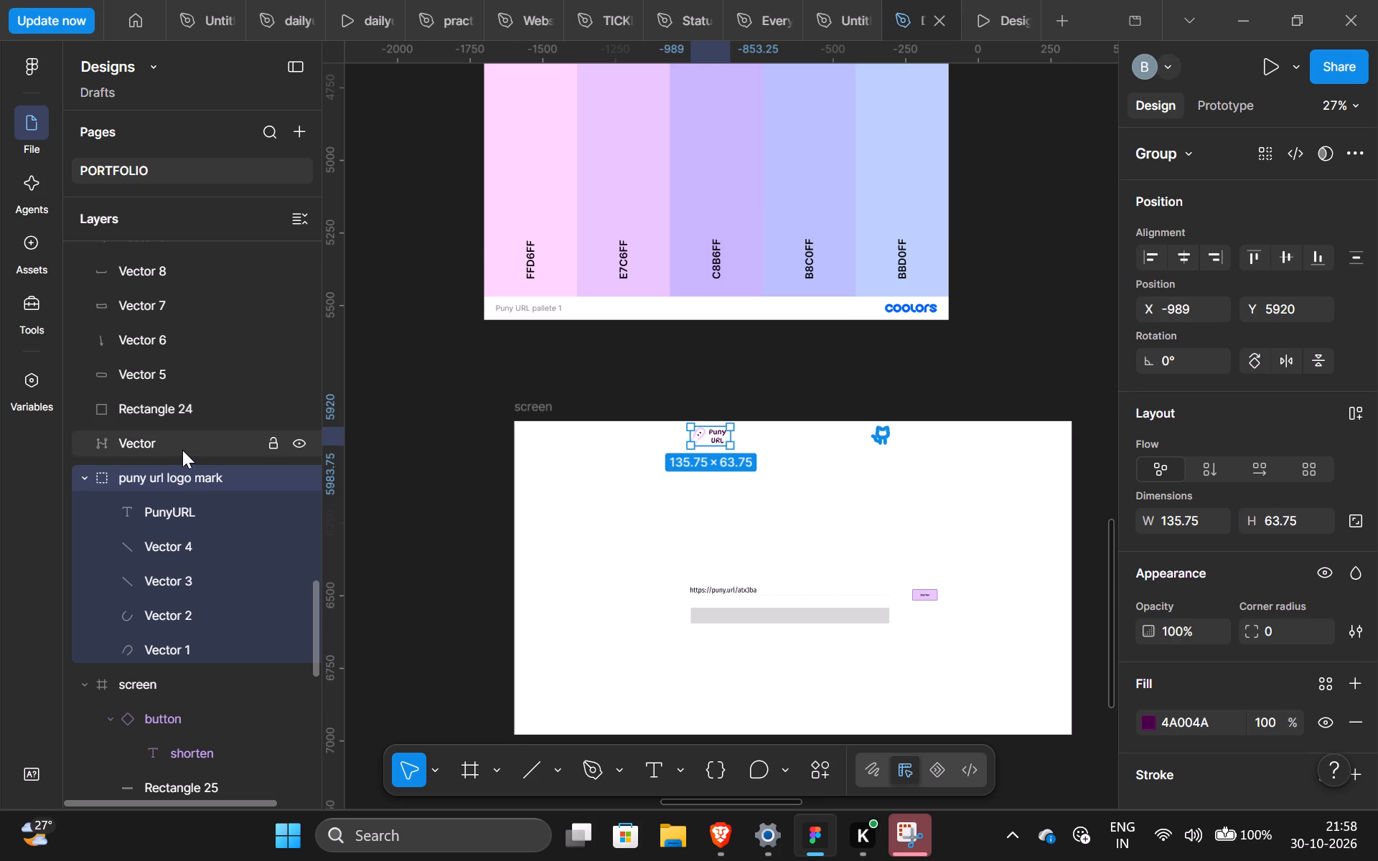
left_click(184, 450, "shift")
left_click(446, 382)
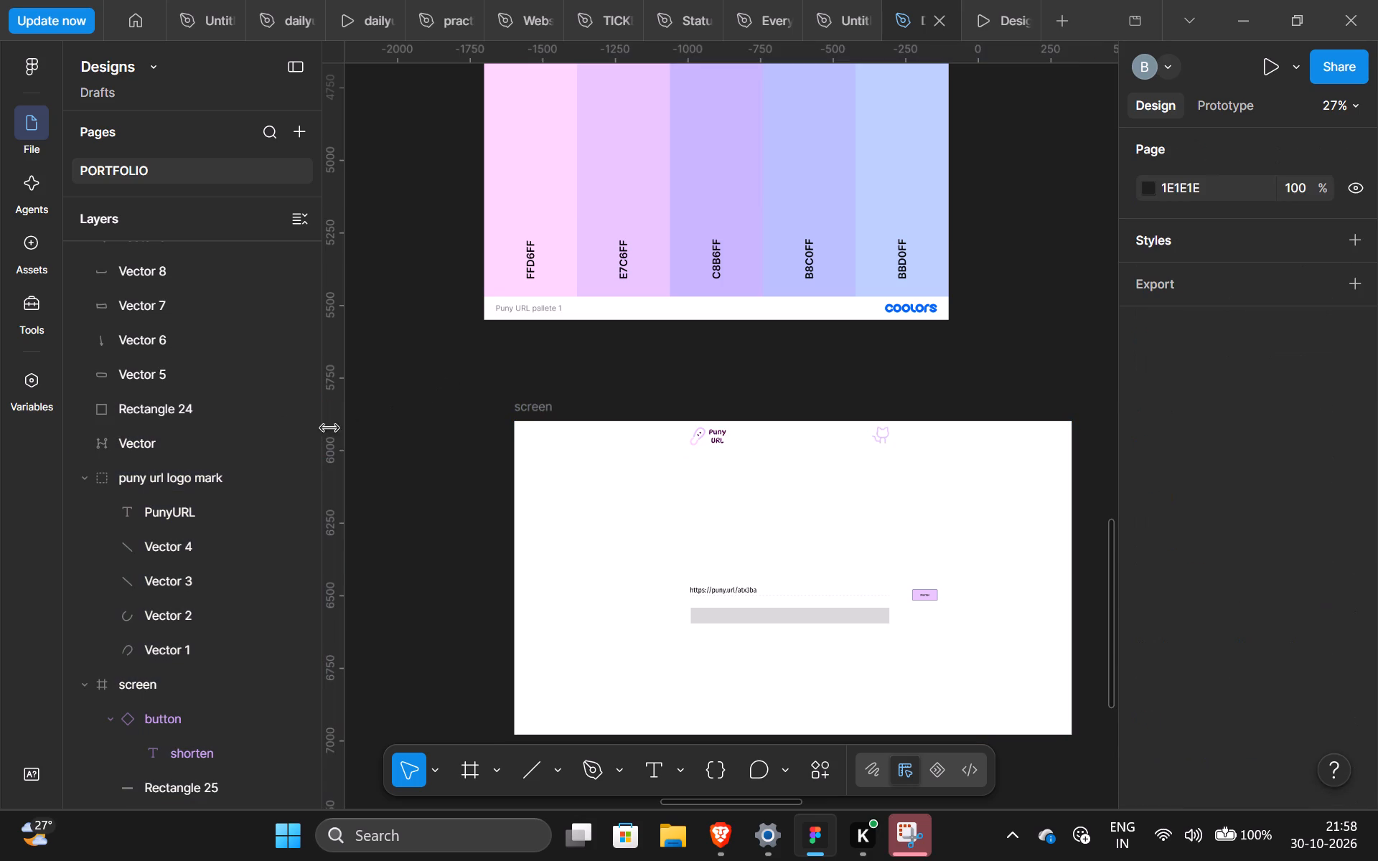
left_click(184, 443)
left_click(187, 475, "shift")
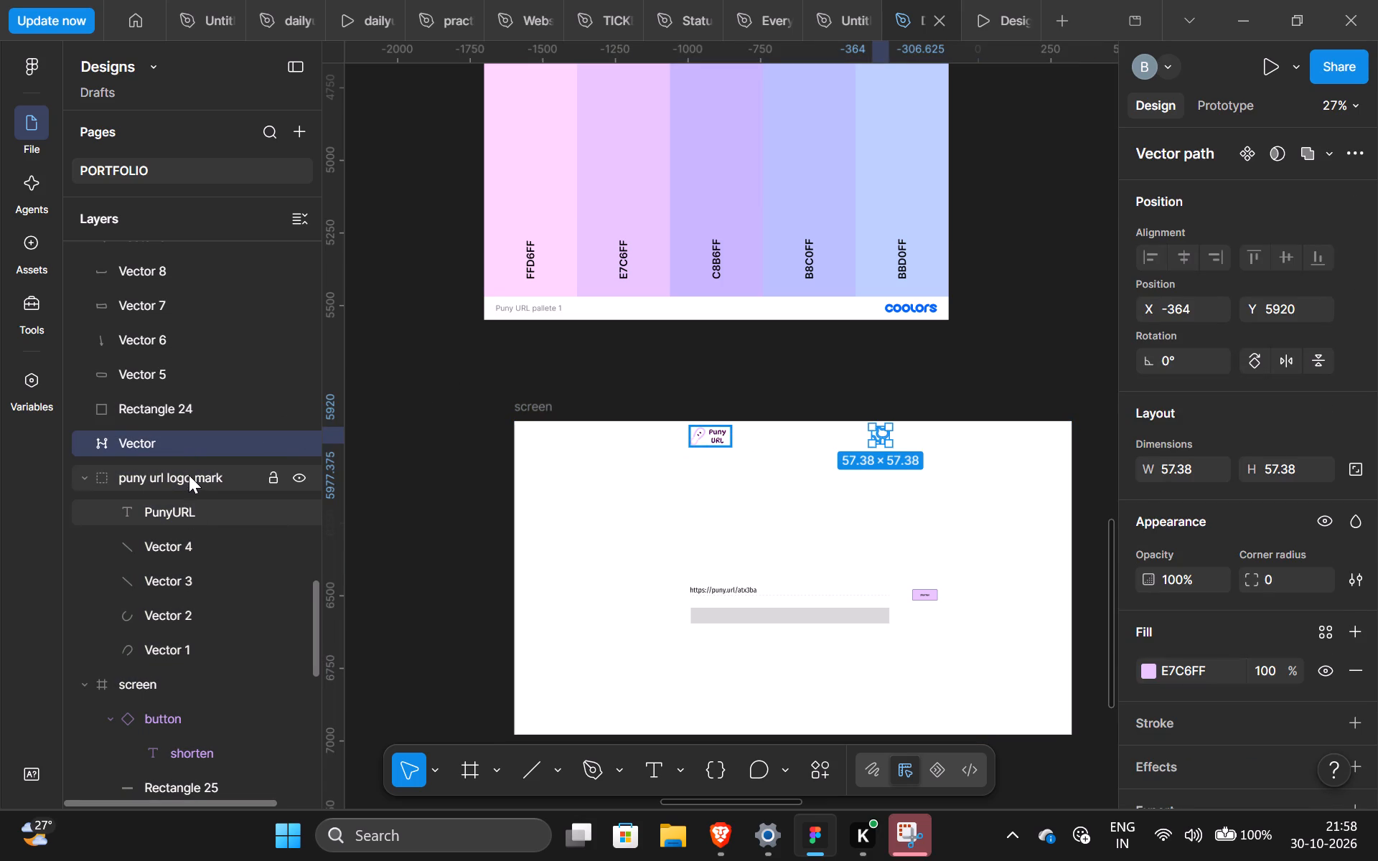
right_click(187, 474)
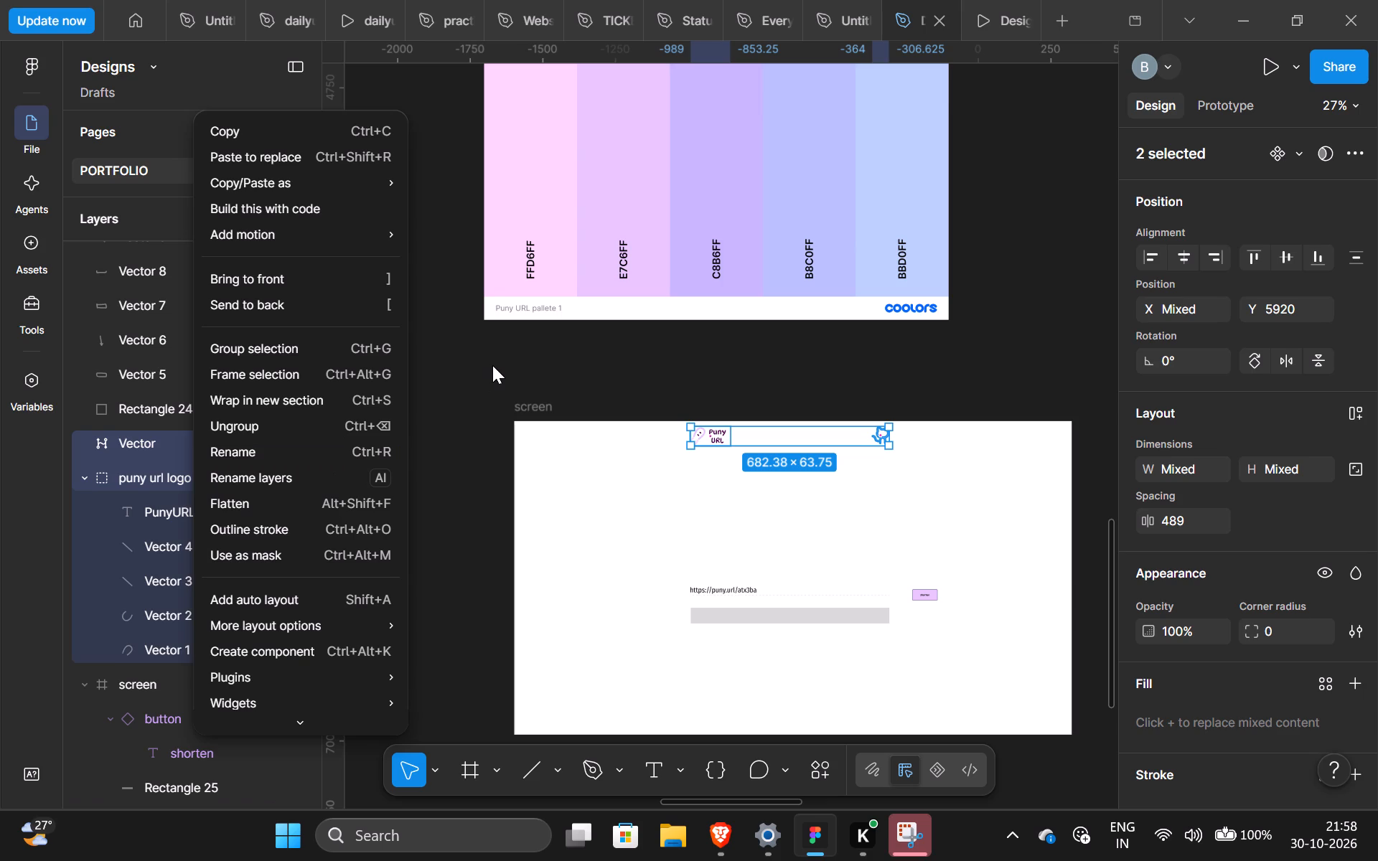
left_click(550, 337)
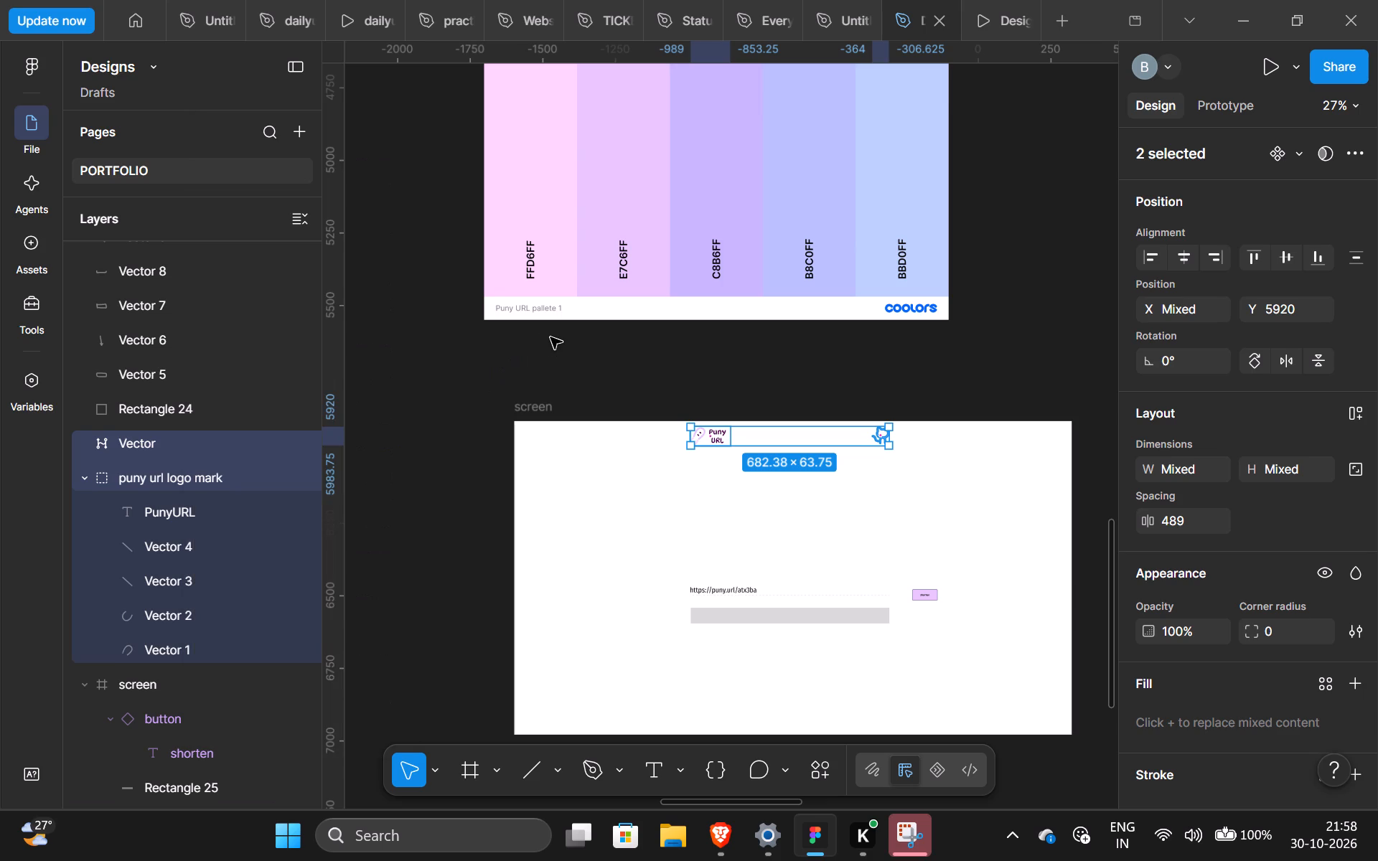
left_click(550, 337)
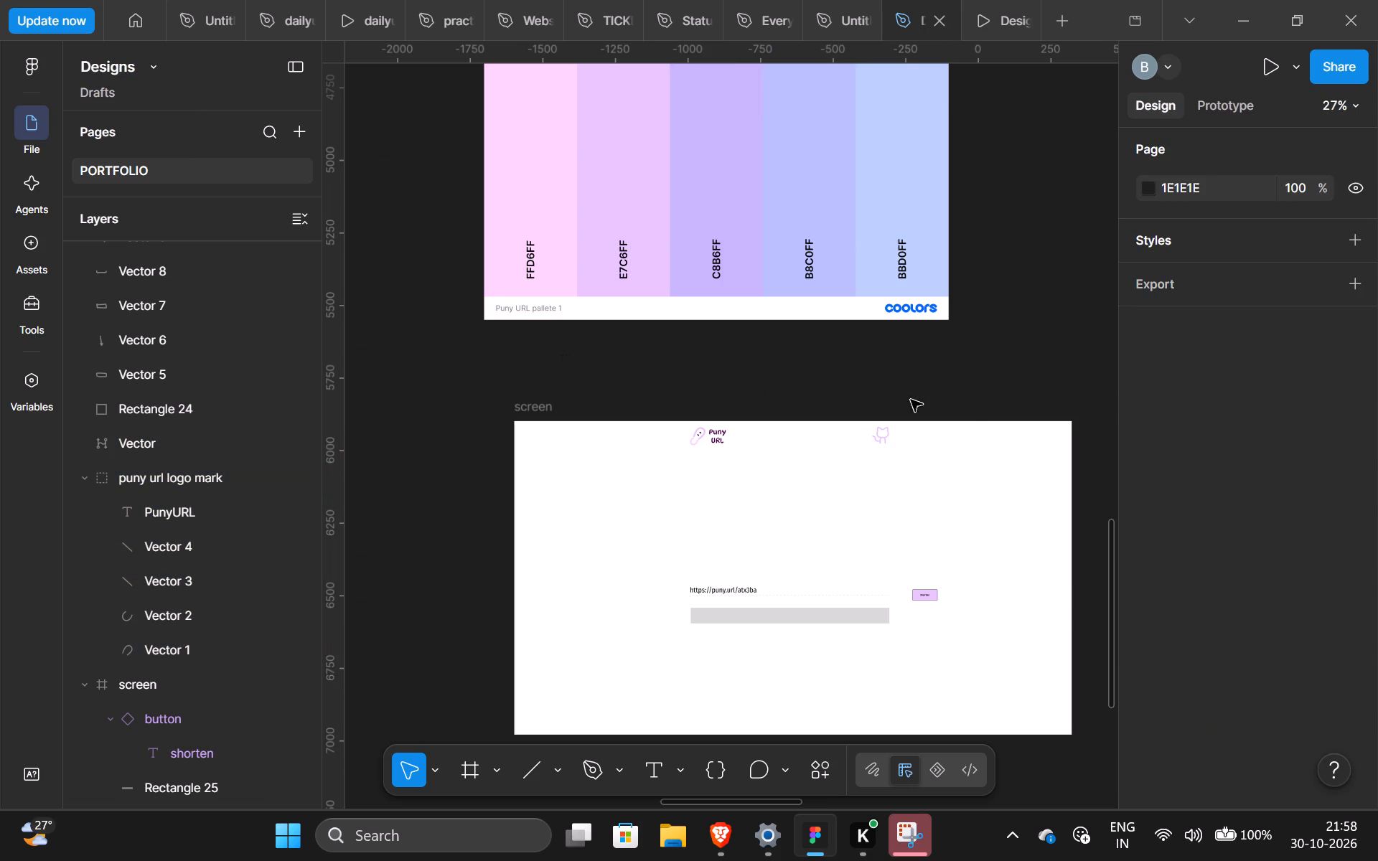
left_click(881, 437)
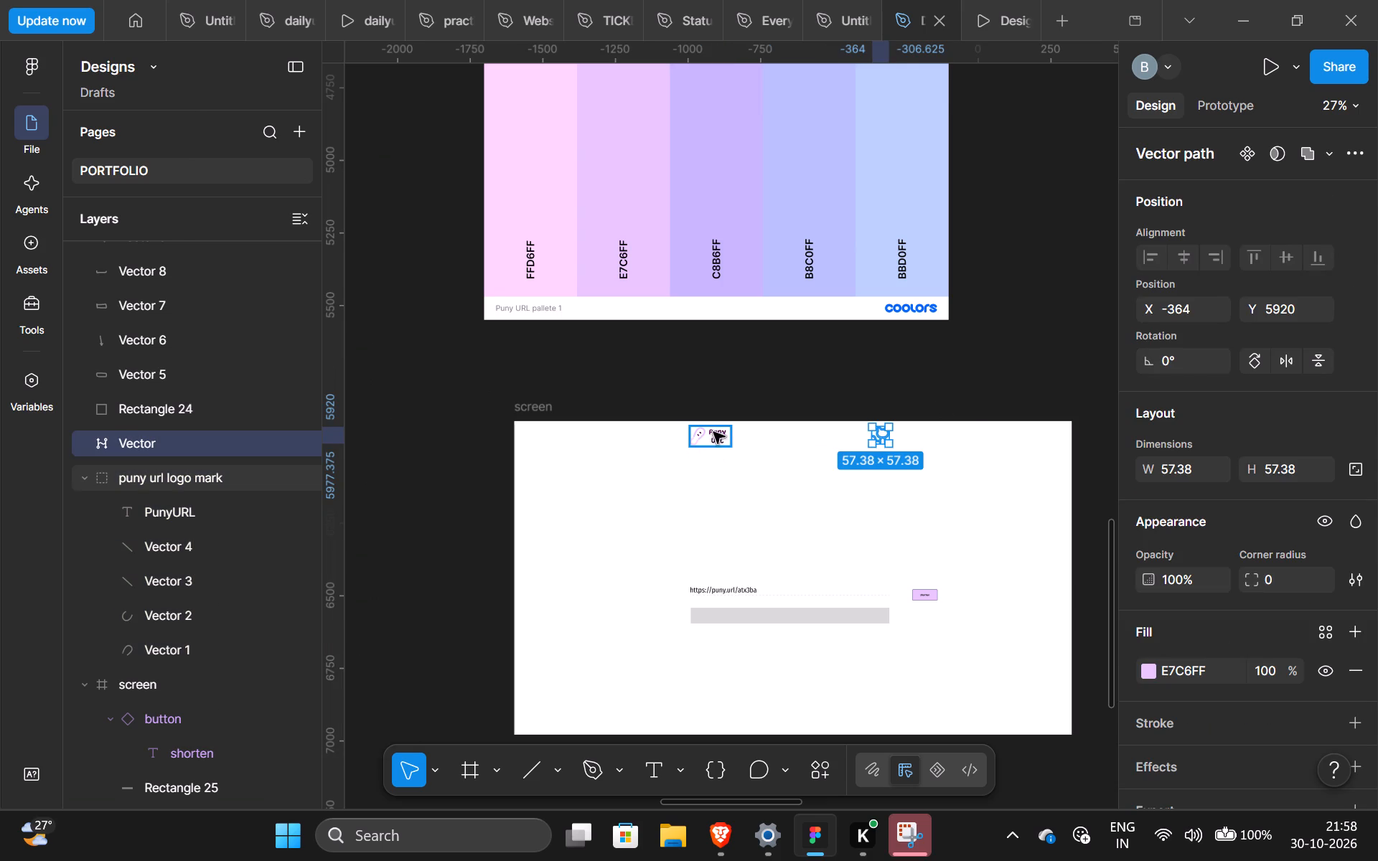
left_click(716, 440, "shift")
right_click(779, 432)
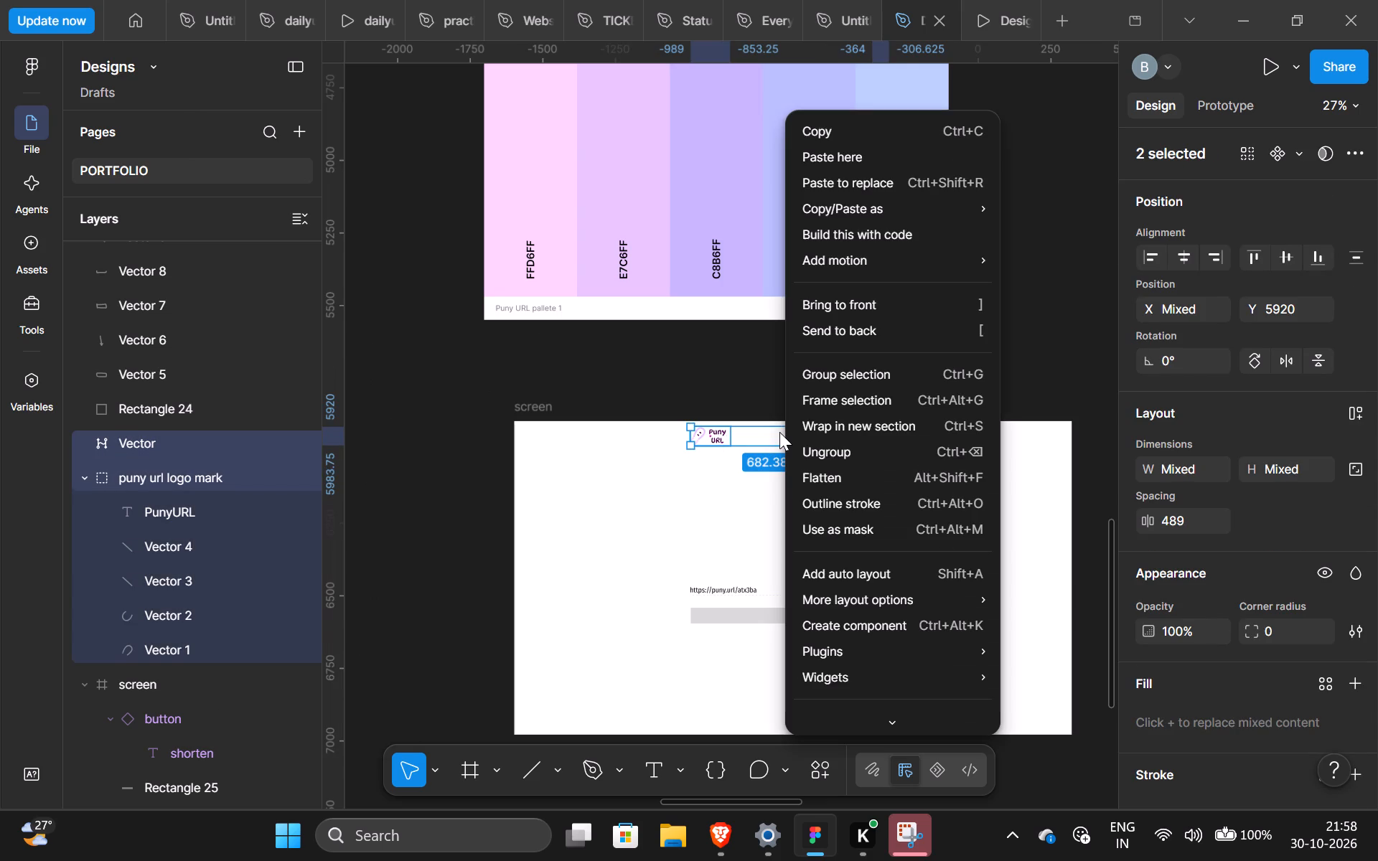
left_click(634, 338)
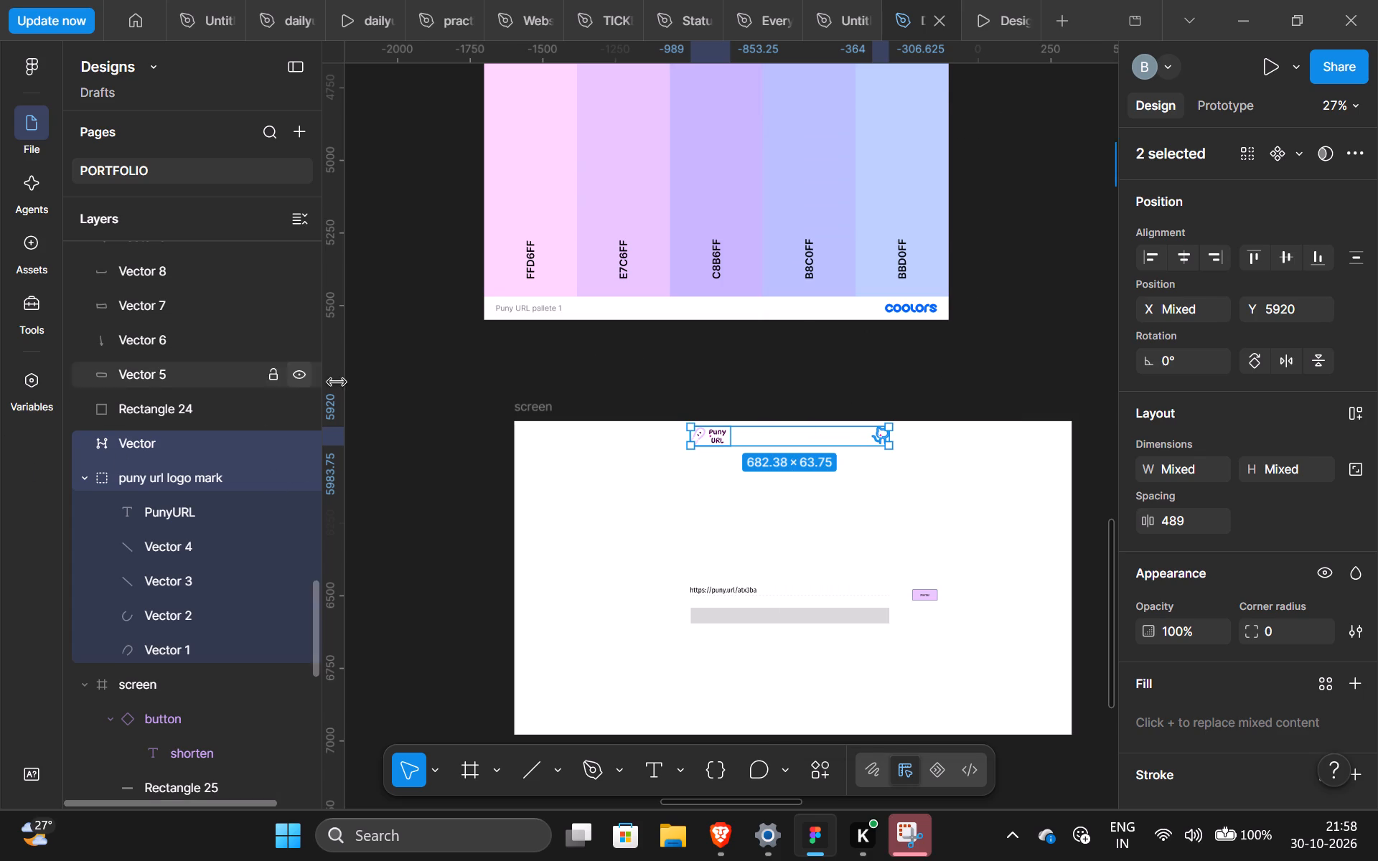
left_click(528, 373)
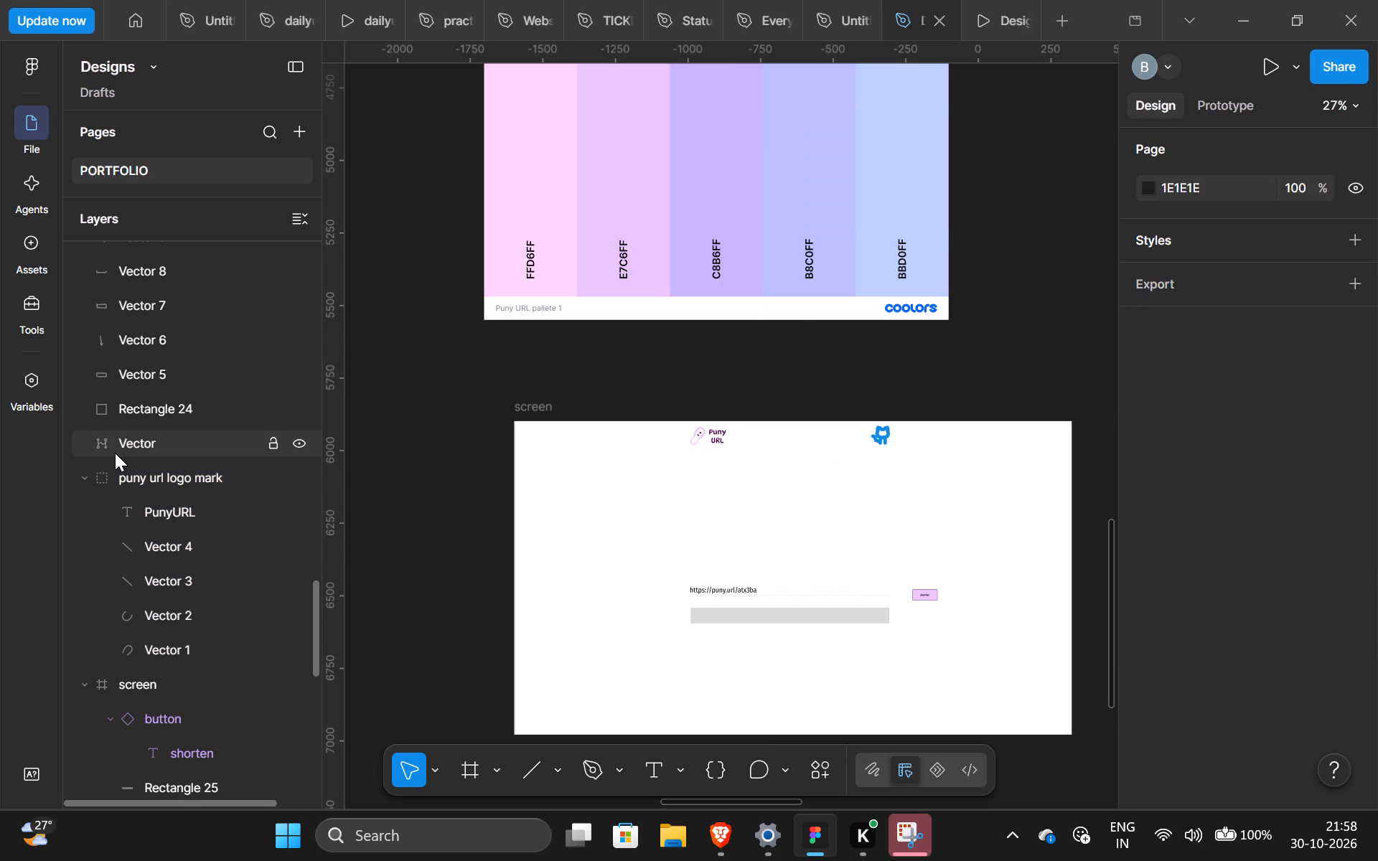
Move the cat icon's Vector layer into the puny url logo mark group as its first item.
left_click_drag(130, 439, 134, 478)
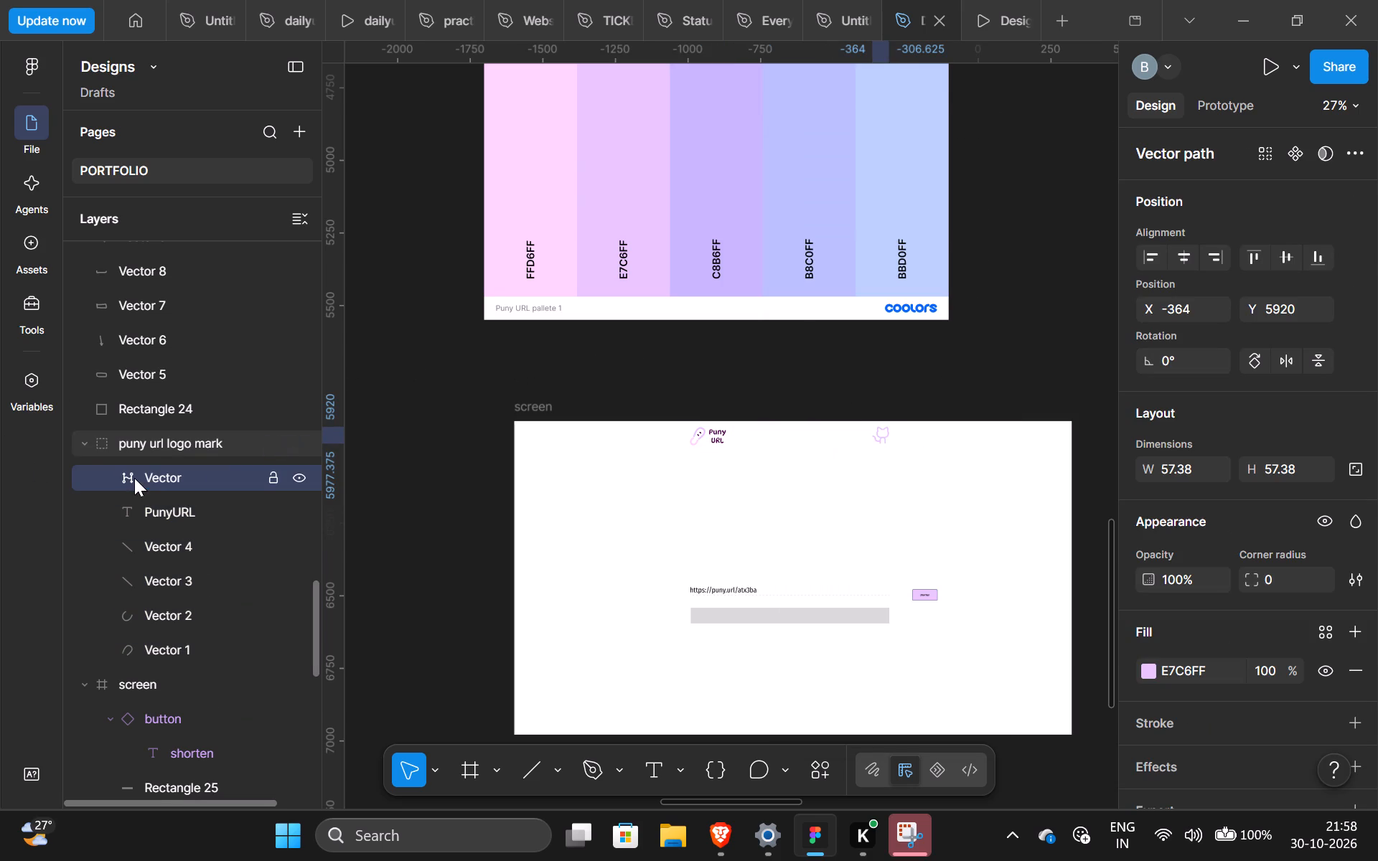
left_click(414, 389)
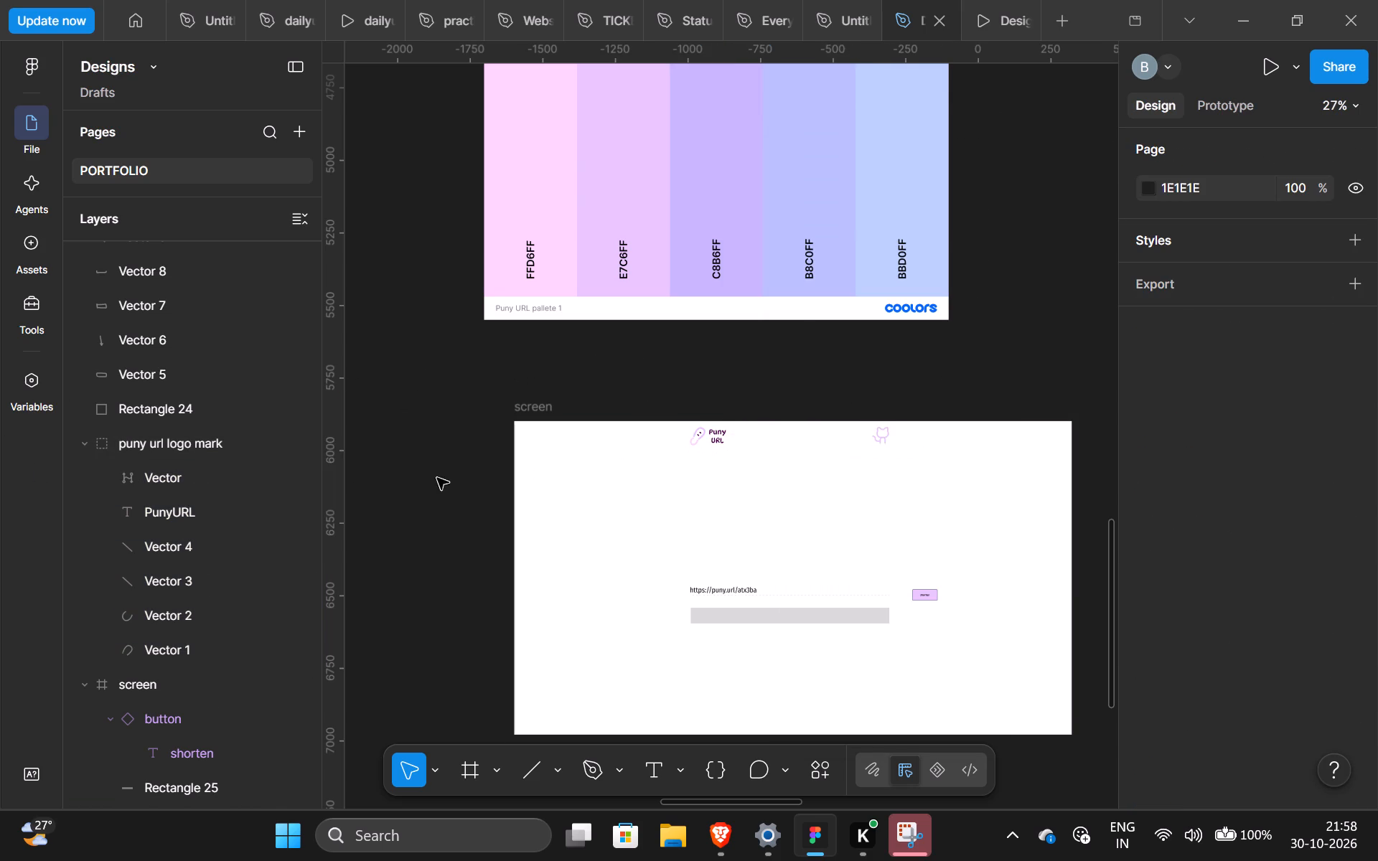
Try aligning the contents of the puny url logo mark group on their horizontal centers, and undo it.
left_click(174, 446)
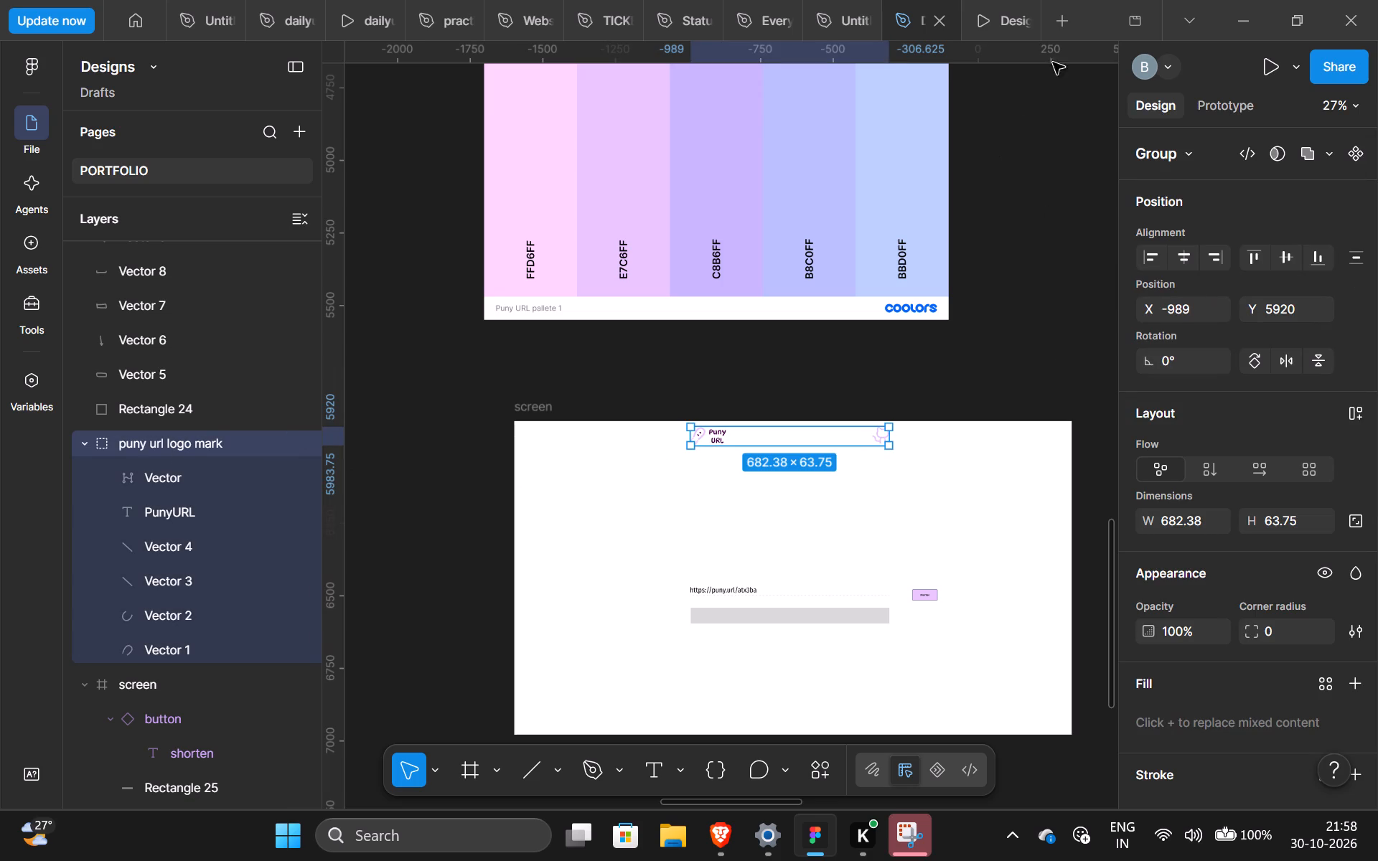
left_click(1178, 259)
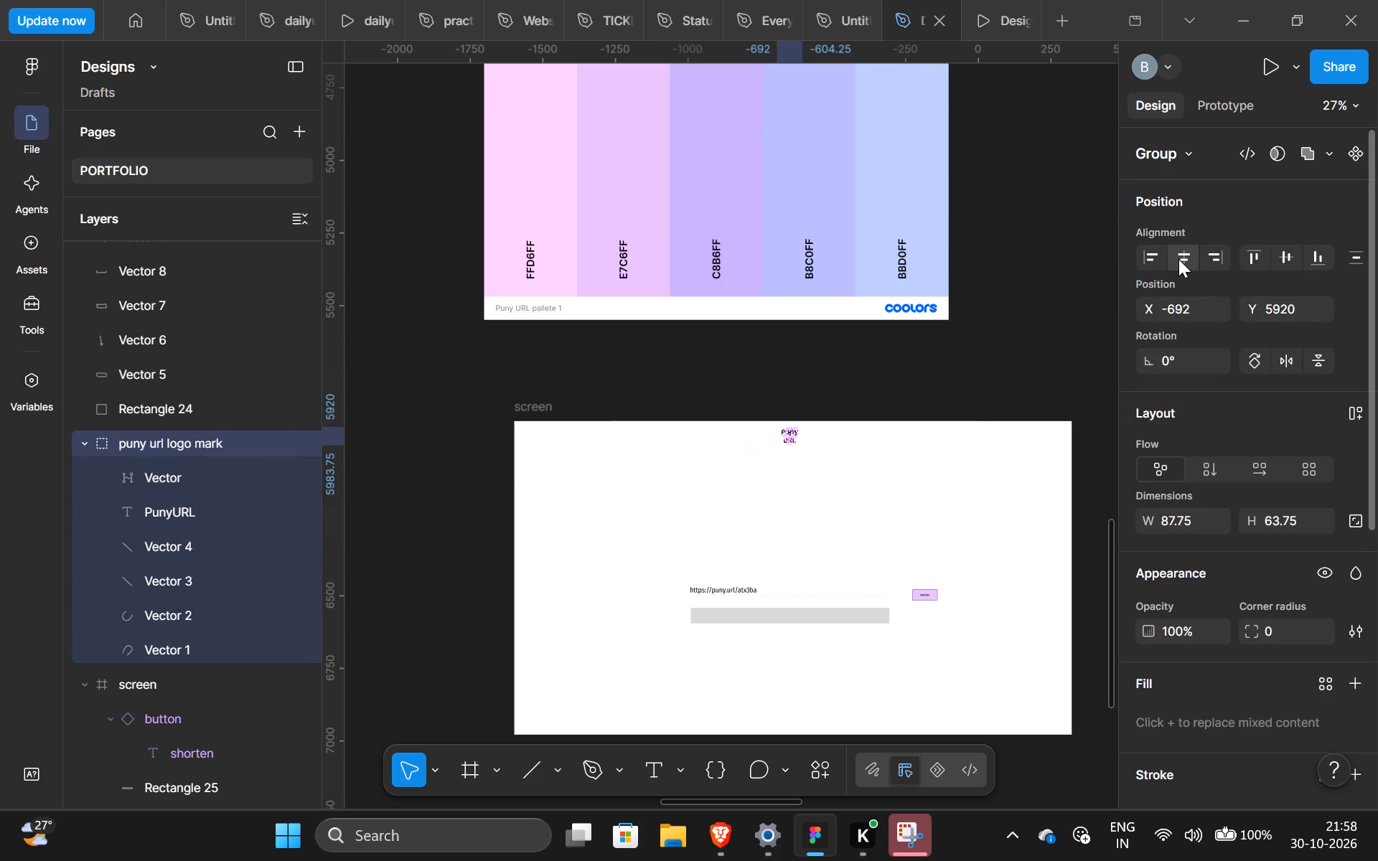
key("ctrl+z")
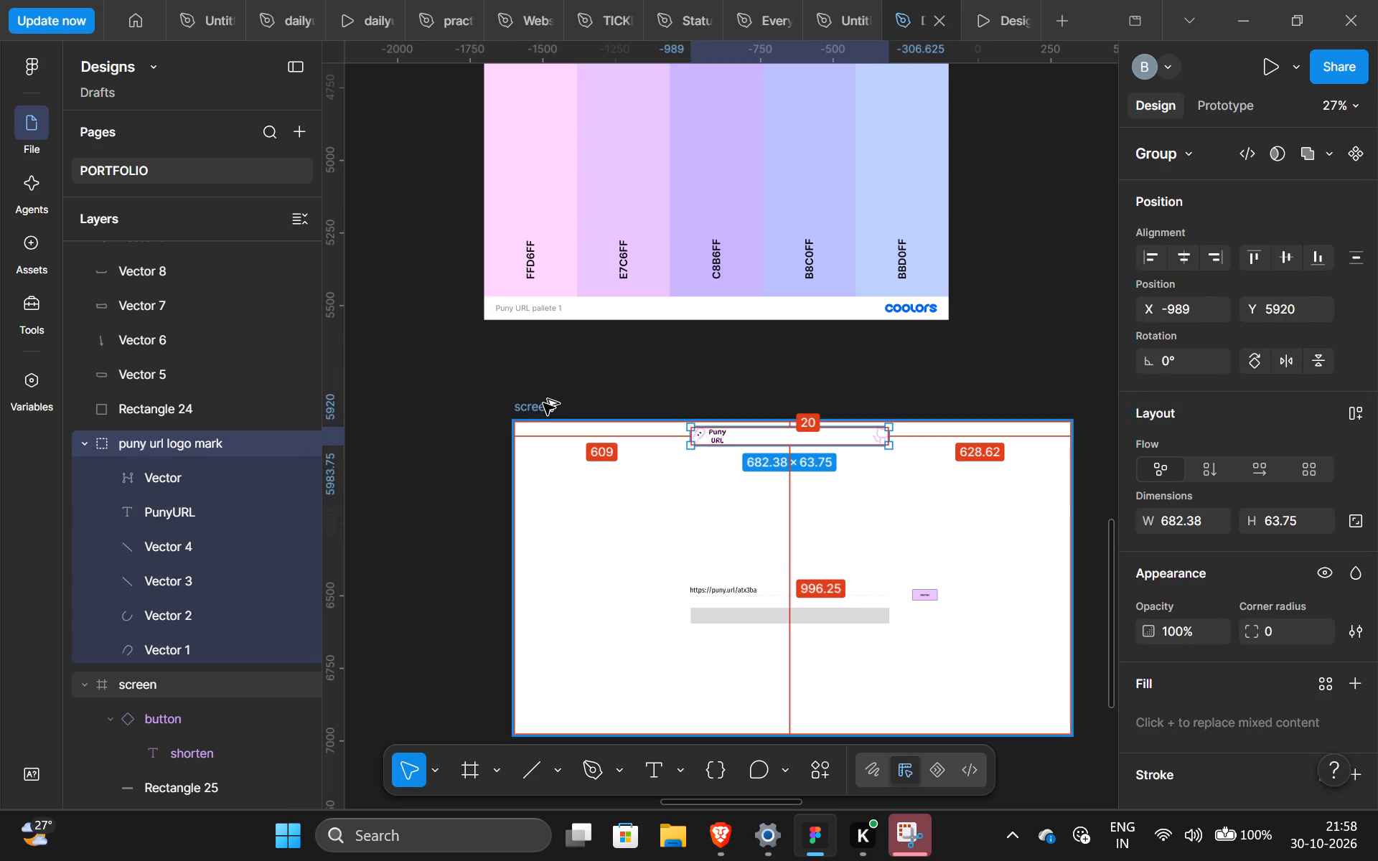
Center the puny url logo mark group horizontally over the screen frame by nudging it to X -979.
key("alt+Right")
key("alt+Right")
key("alt+Right")
key("alt+Right")
key("alt+Right")
key("alt+Right")
key("alt+Right")
key("alt+Right")
key("alt+Right")
key("alt+Right")
key("alt+Right")
key("alt+Right")
key("alt+Right")
key("alt+Right")
key("alt+Right")
key("alt+Right")
key("alt+Right")
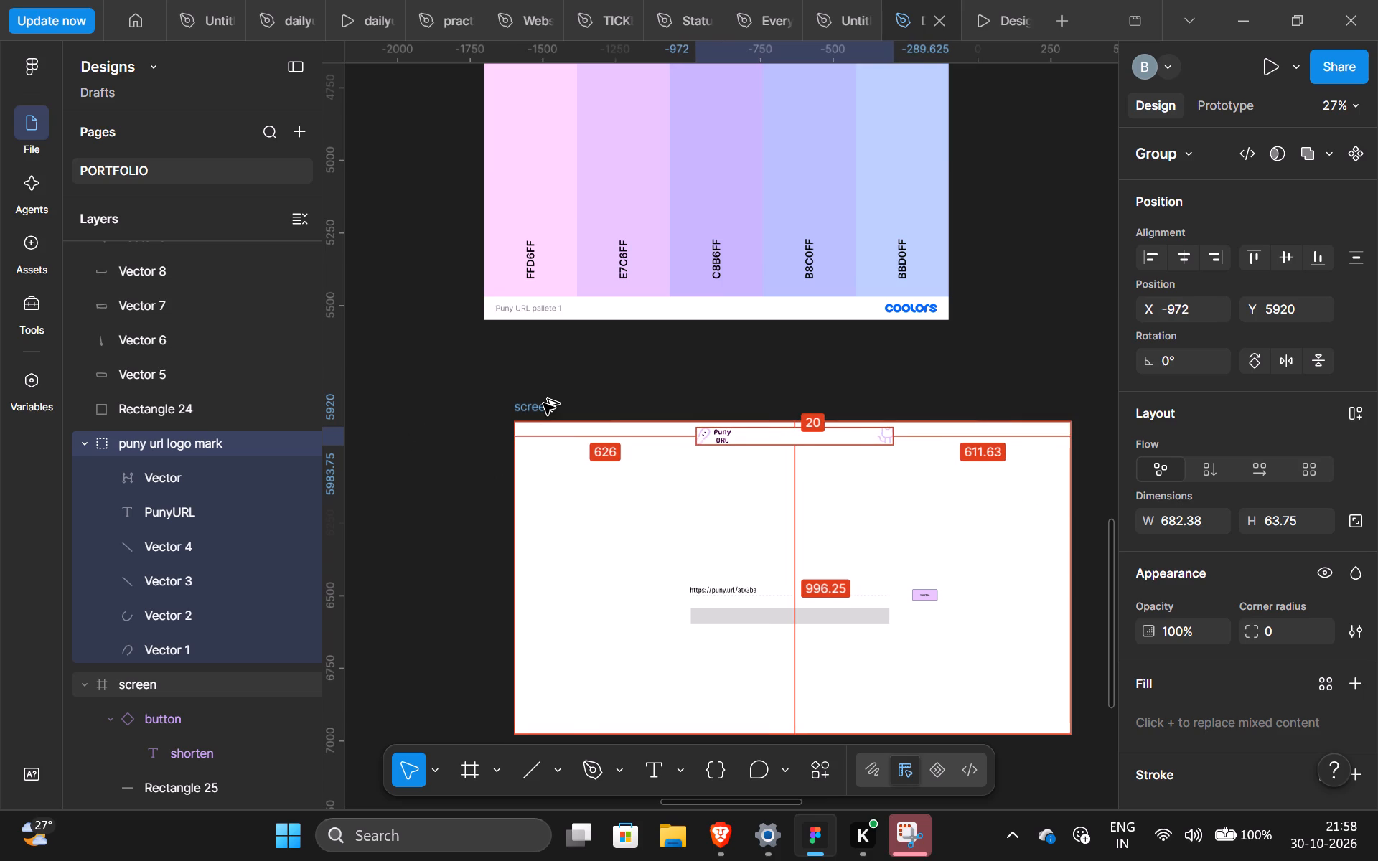
key("alt+Left")
key("alt+Left")
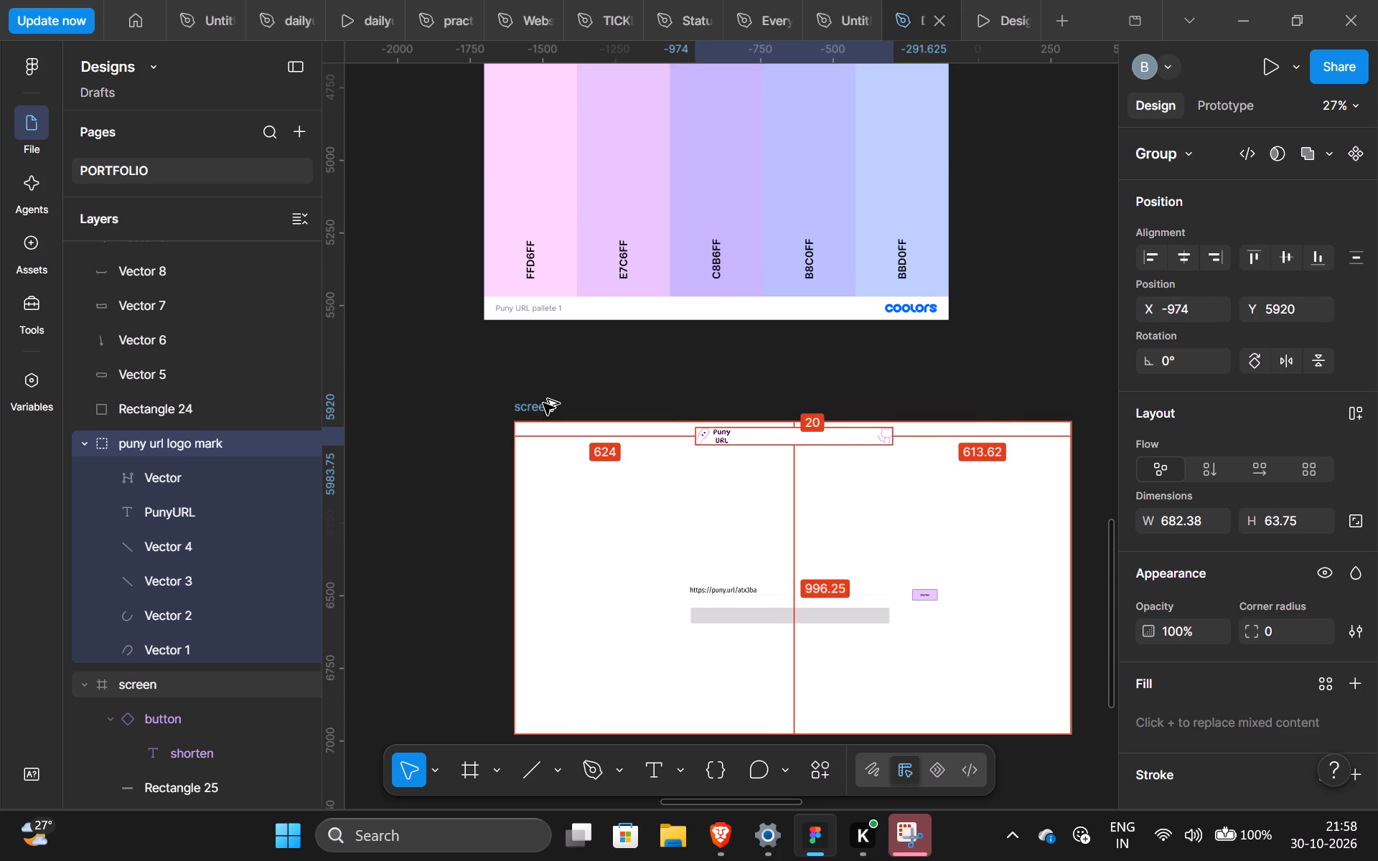
key("alt+Left")
key("alt+Left")
key("alt+Left")
key("alt+Left")
key("alt+Left")
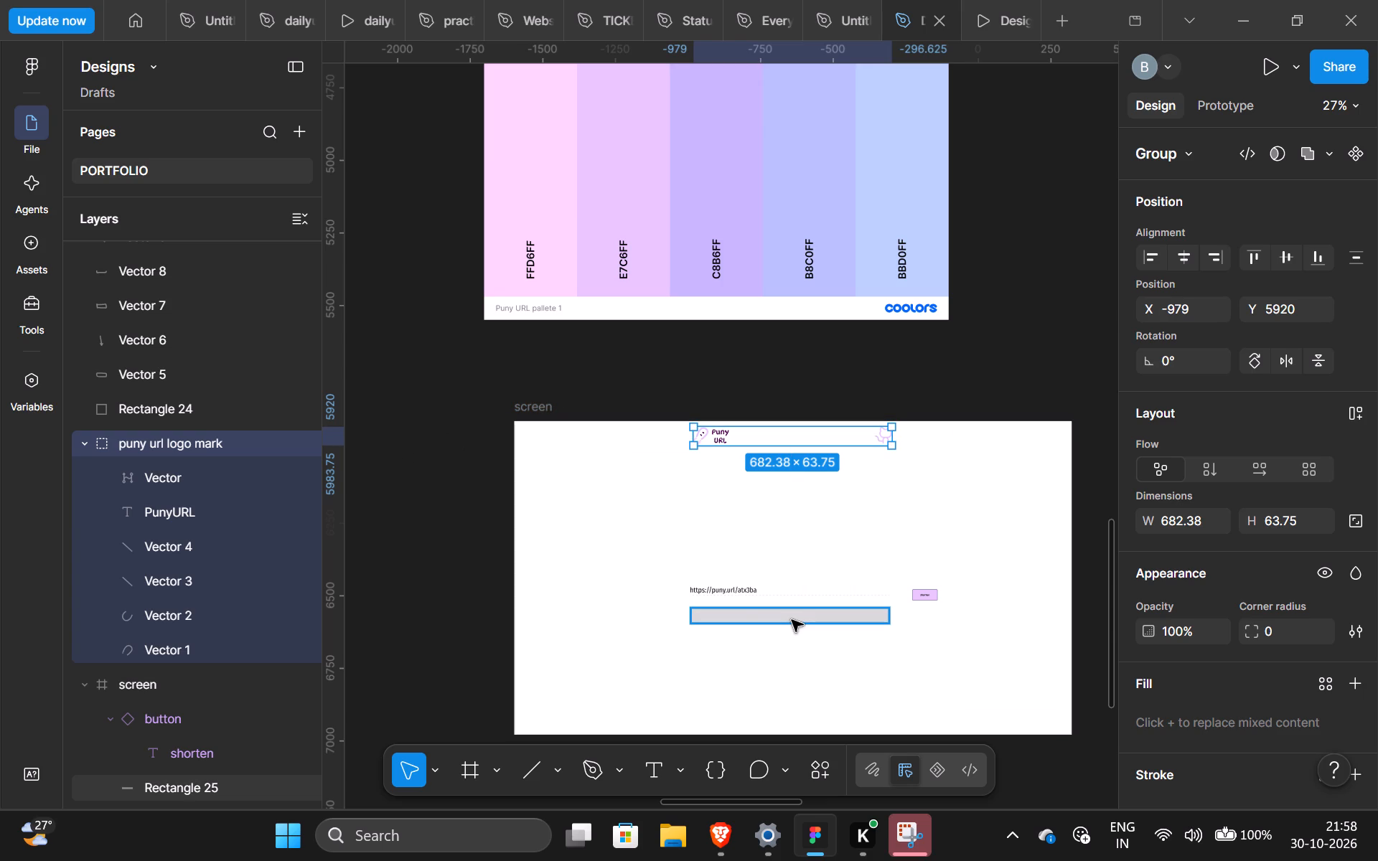
Draw a vertical line about 1046 long from the screen frame's top edge at about X 607, beside the URL text's left edge.
left_click(727, 591)
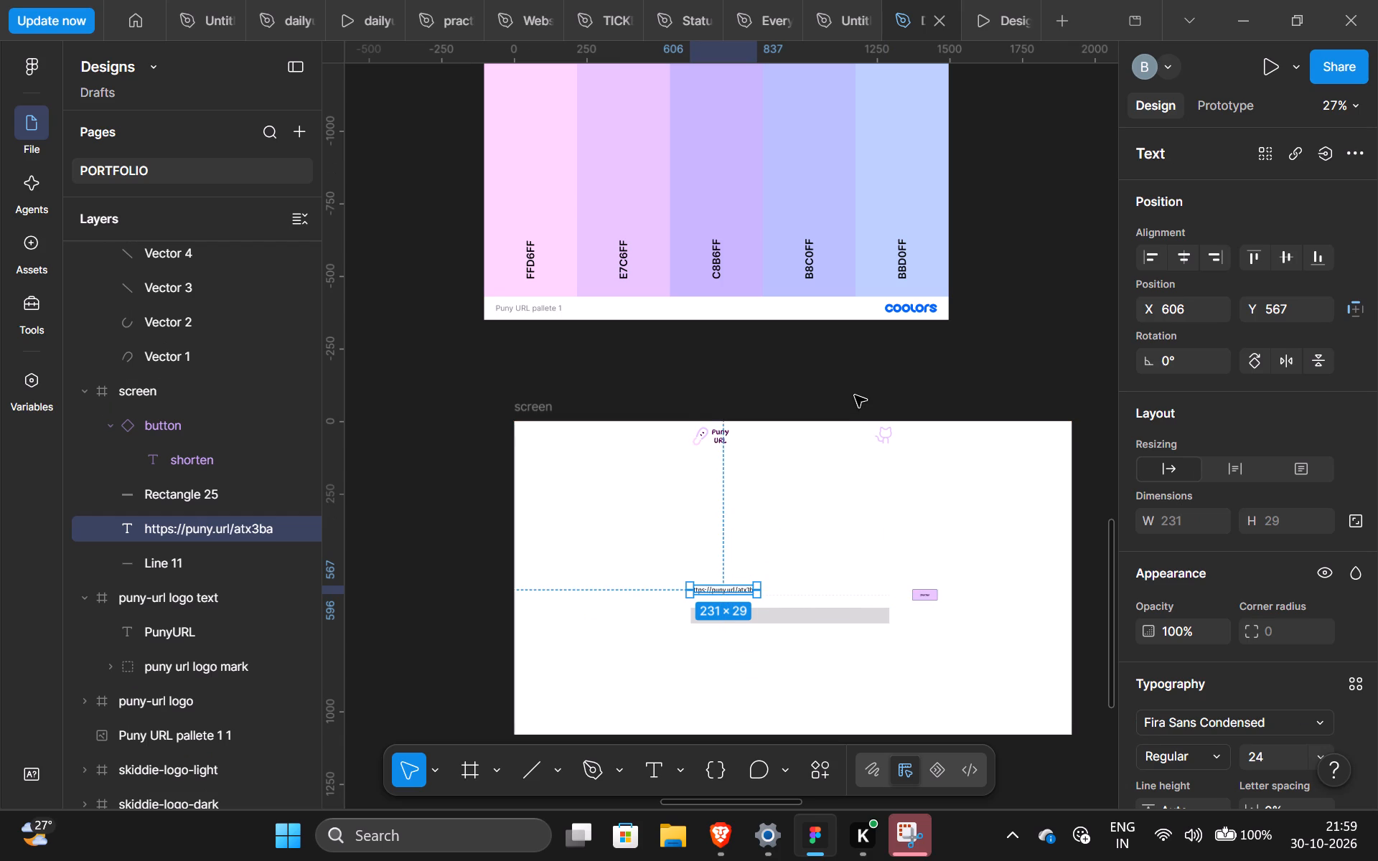
scroll(856, 395, "right", 2)
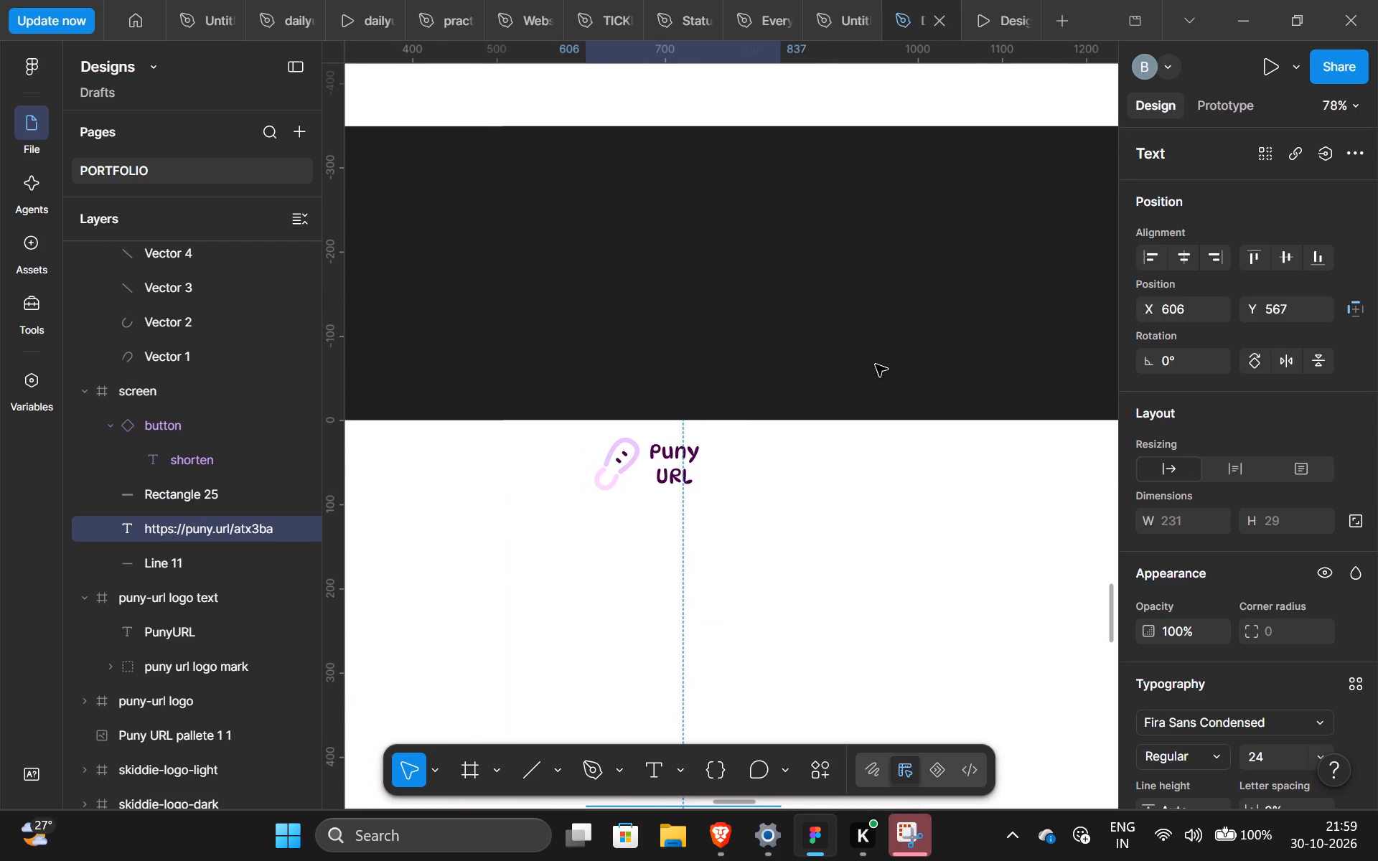
left_click(876, 364)
key("l")
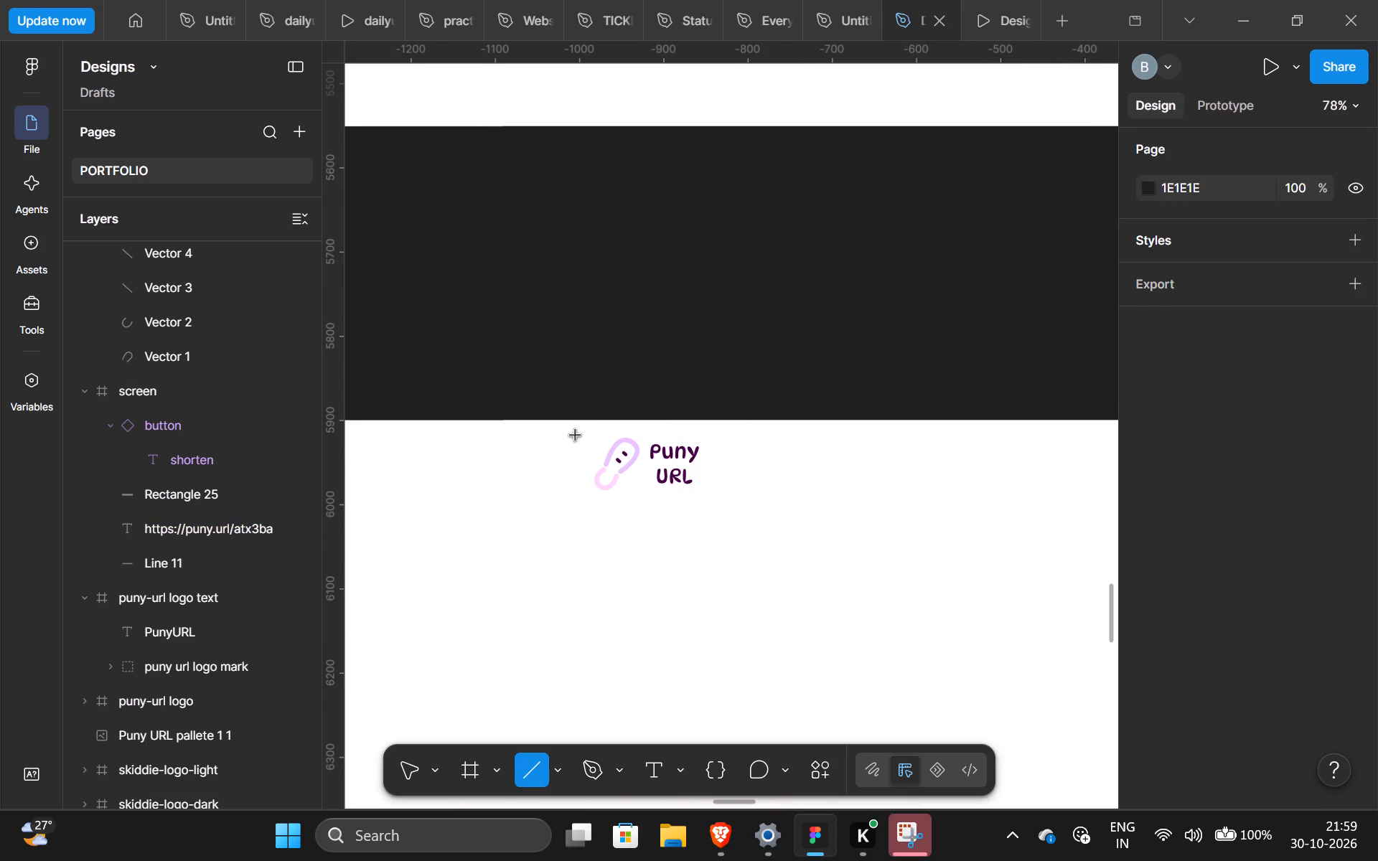
left_click_drag(586, 421, 587, 480, "shift")
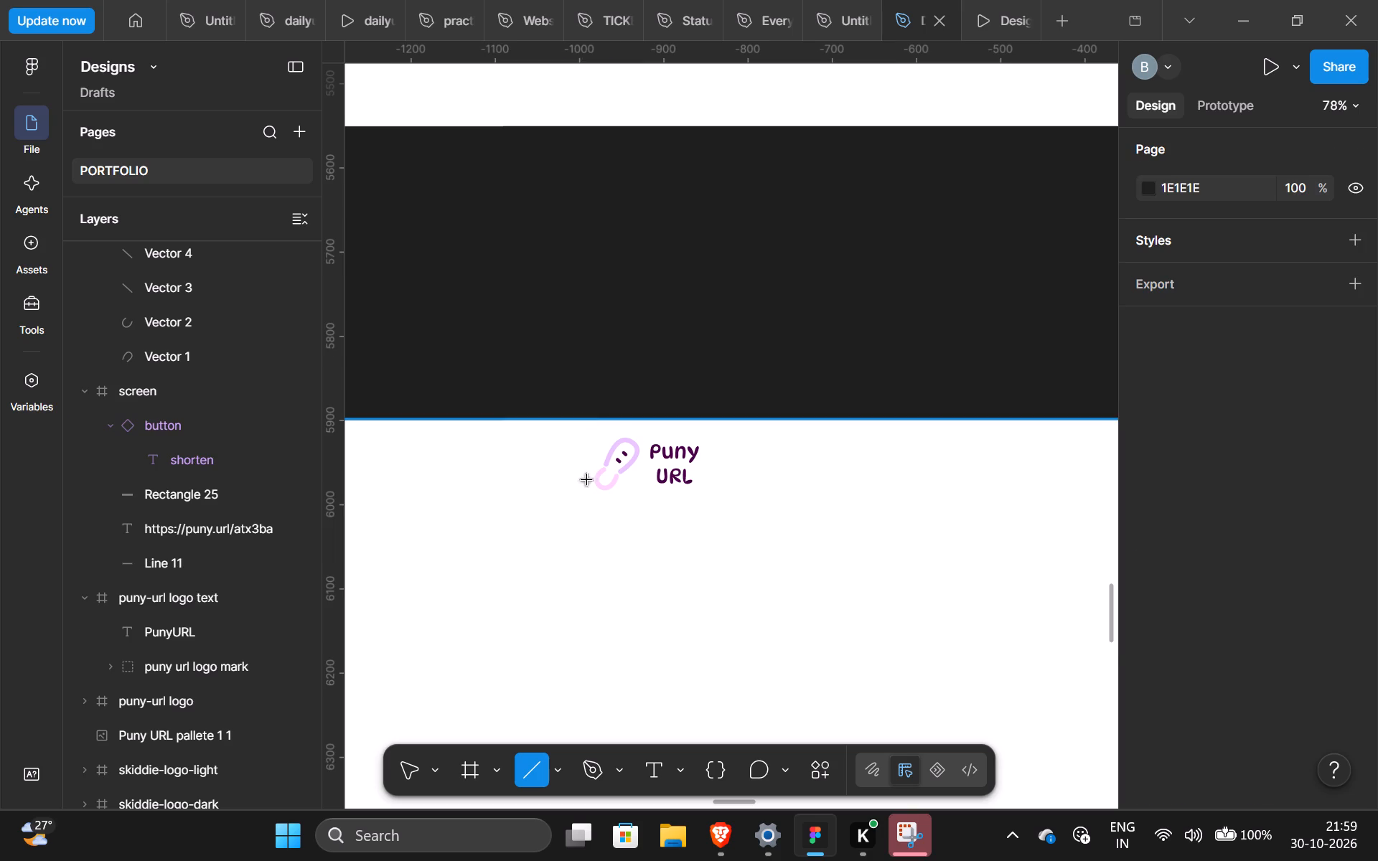
left_click_drag(587, 480, 627, 860, "shift")
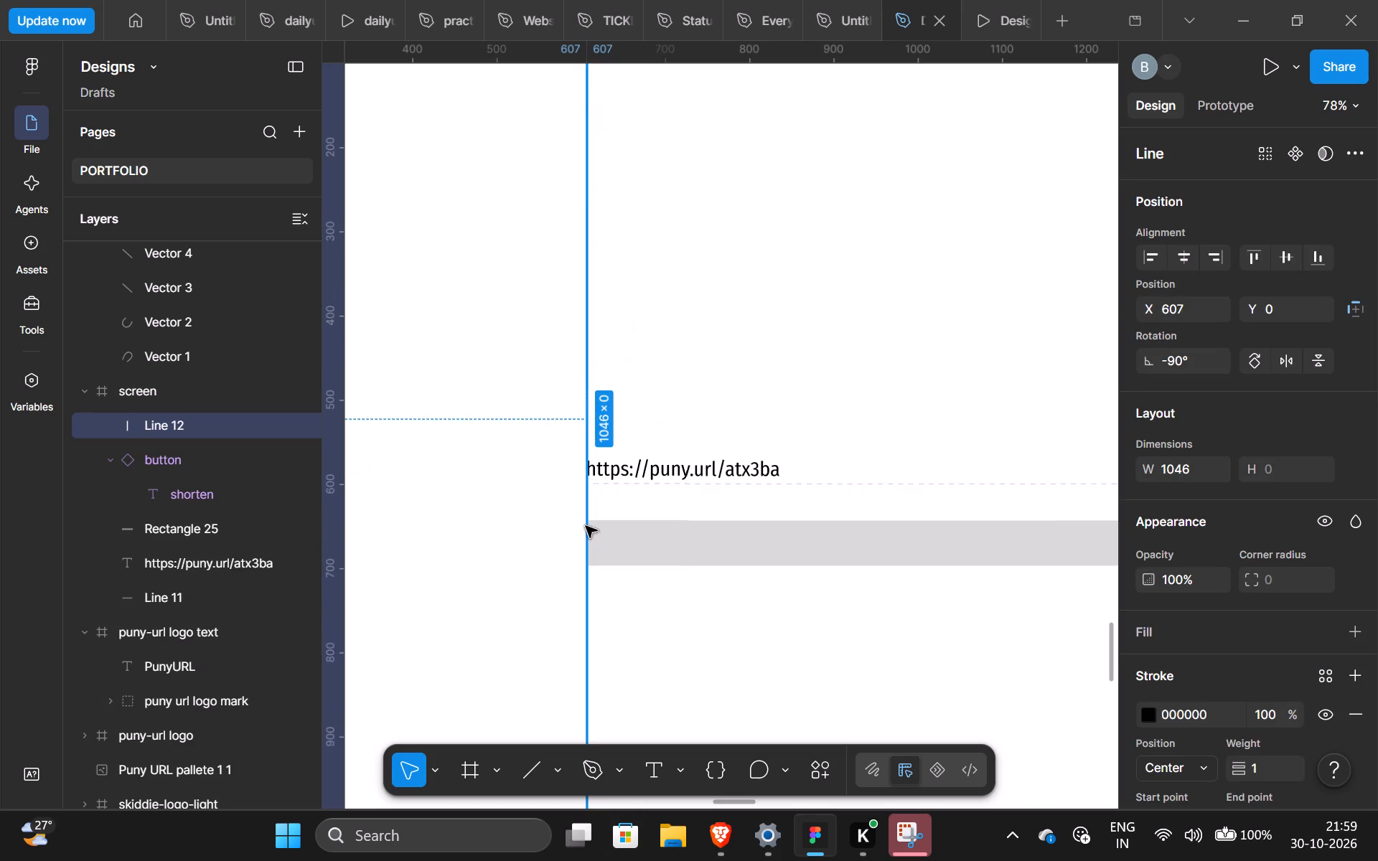
Nudge the new vertical line toward the logo's left edge, to X 613.
scroll(586, 526, "up", 3)
key("Right")
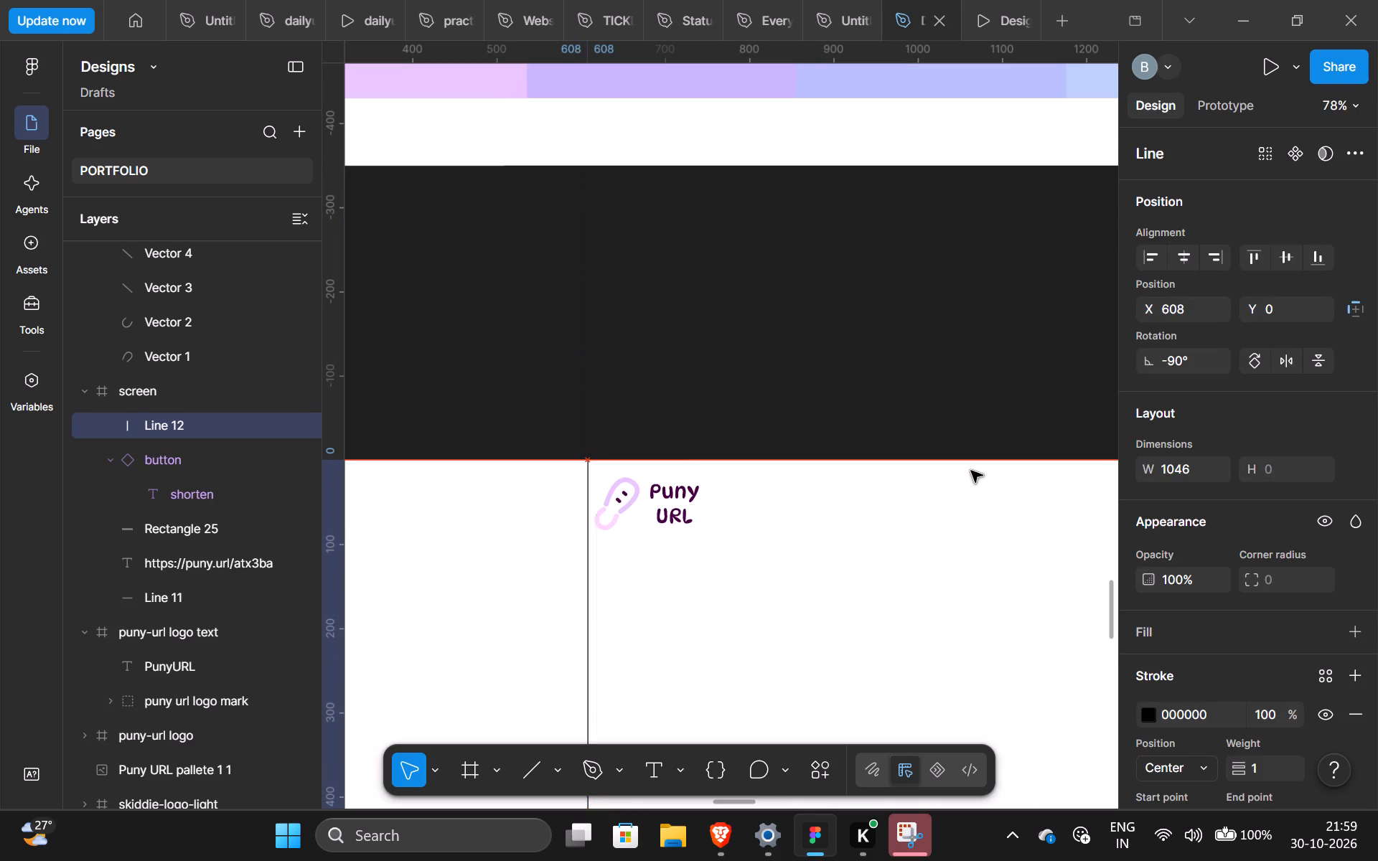
key("Right")
key("Right")
key("Right")
key("Right")
key("Right")
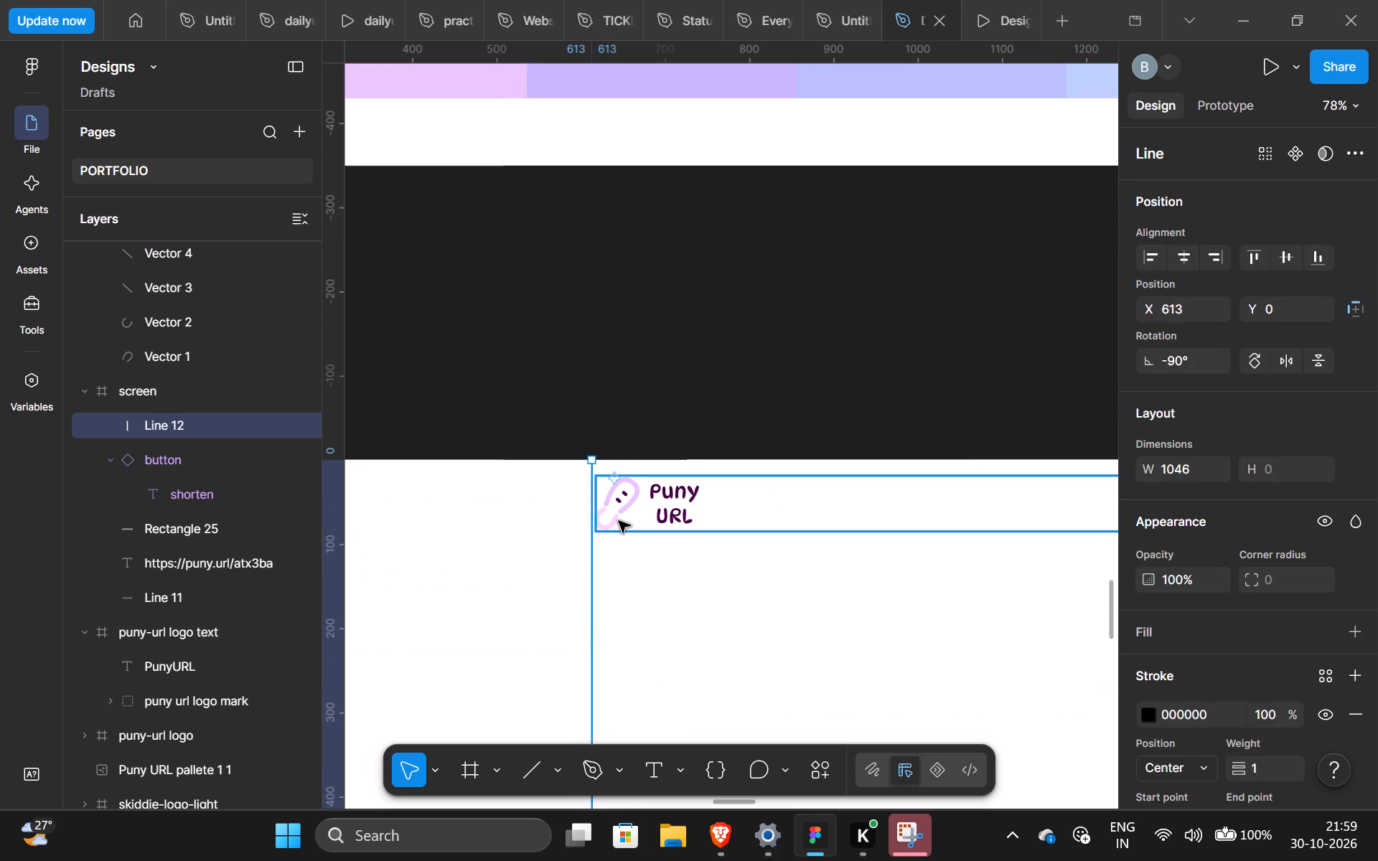
Nudge the vertical guide line to X 618, against the Puny URL logo's left edge.
key("Right")
scroll(619, 521, "up", 1)
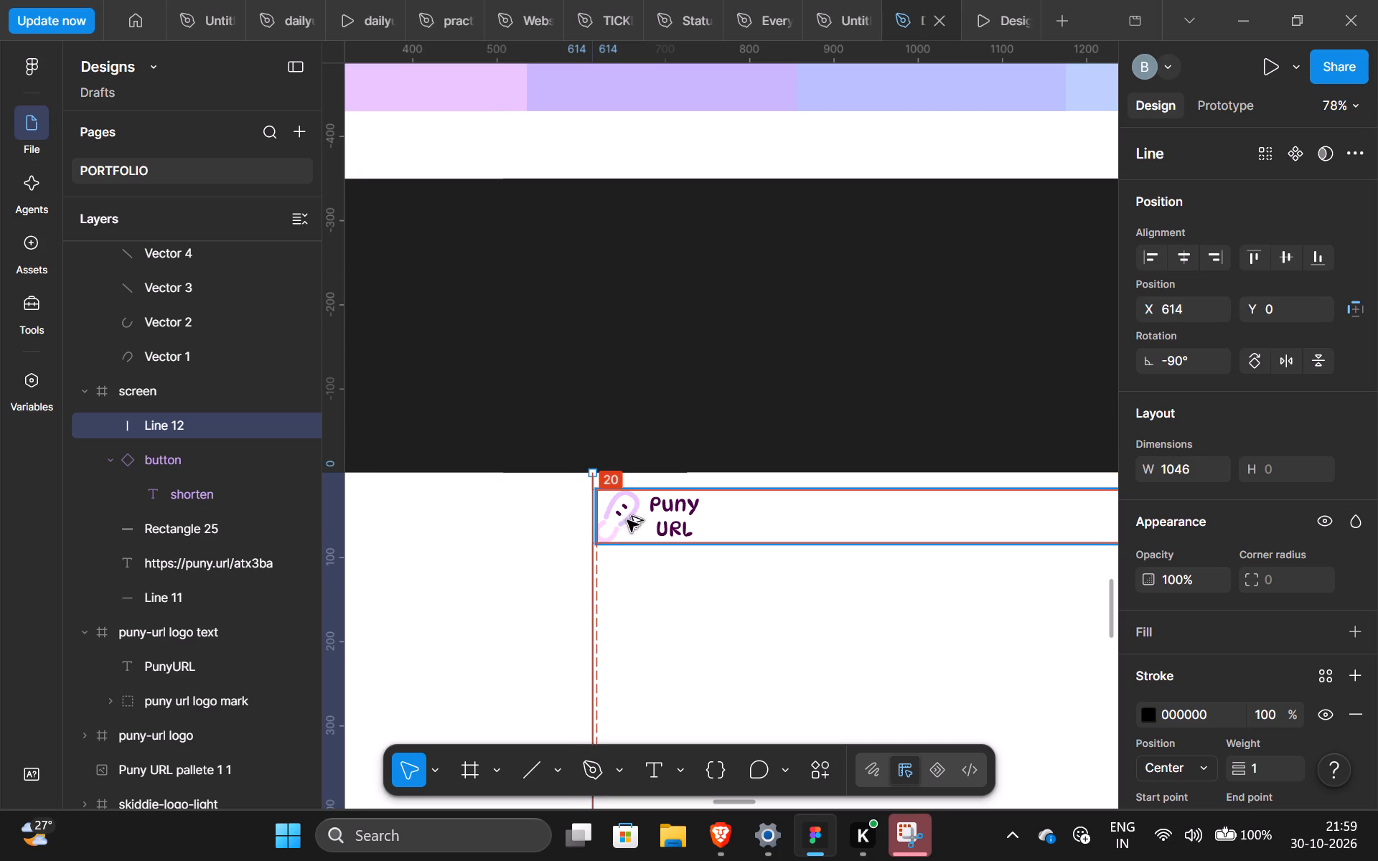
key("alt+Left")
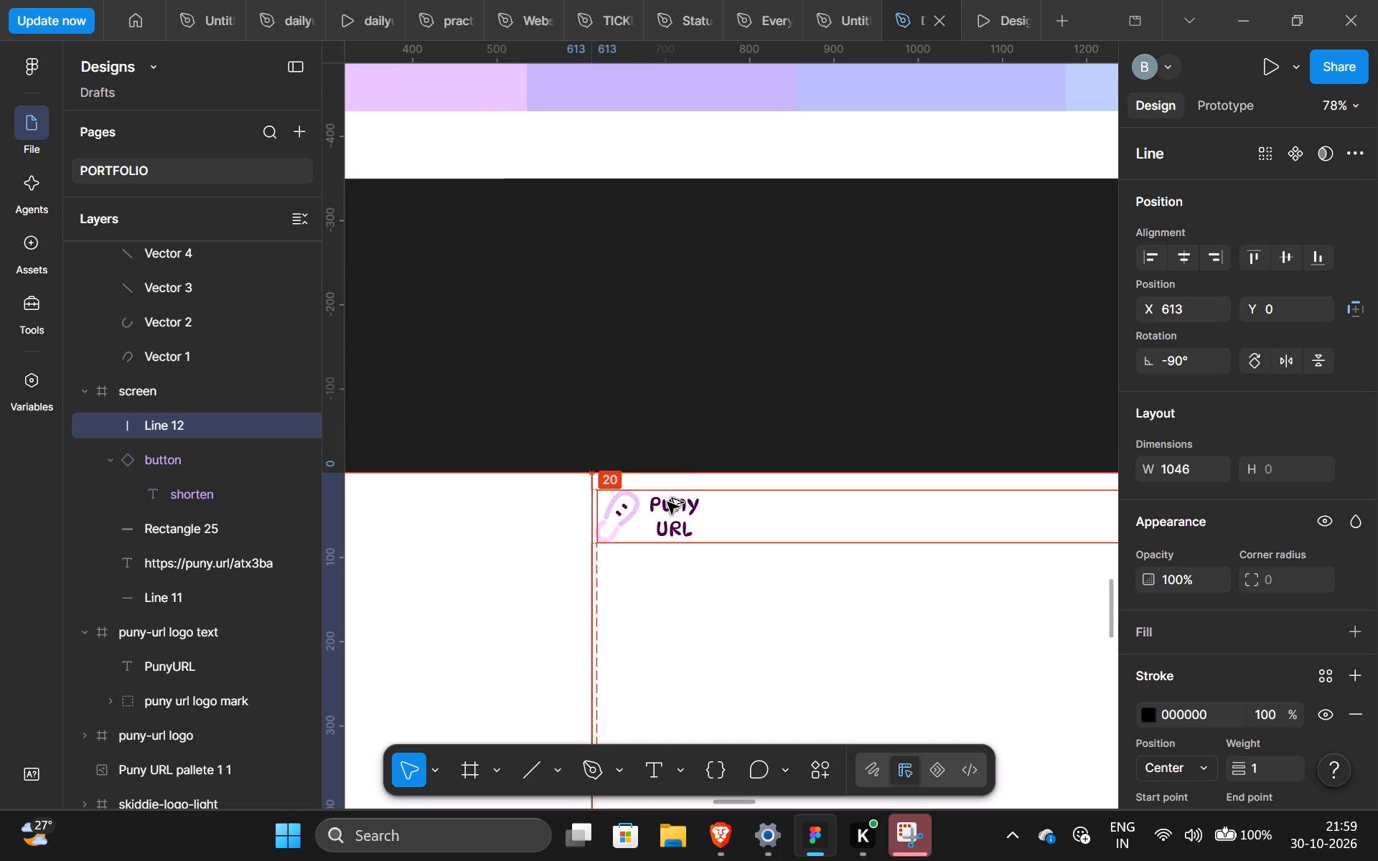
key("alt+Left")
key("alt+Left")
key("alt+Left")
key("alt+Left")
key("alt+Left")
key("alt+Right")
key("alt+Right")
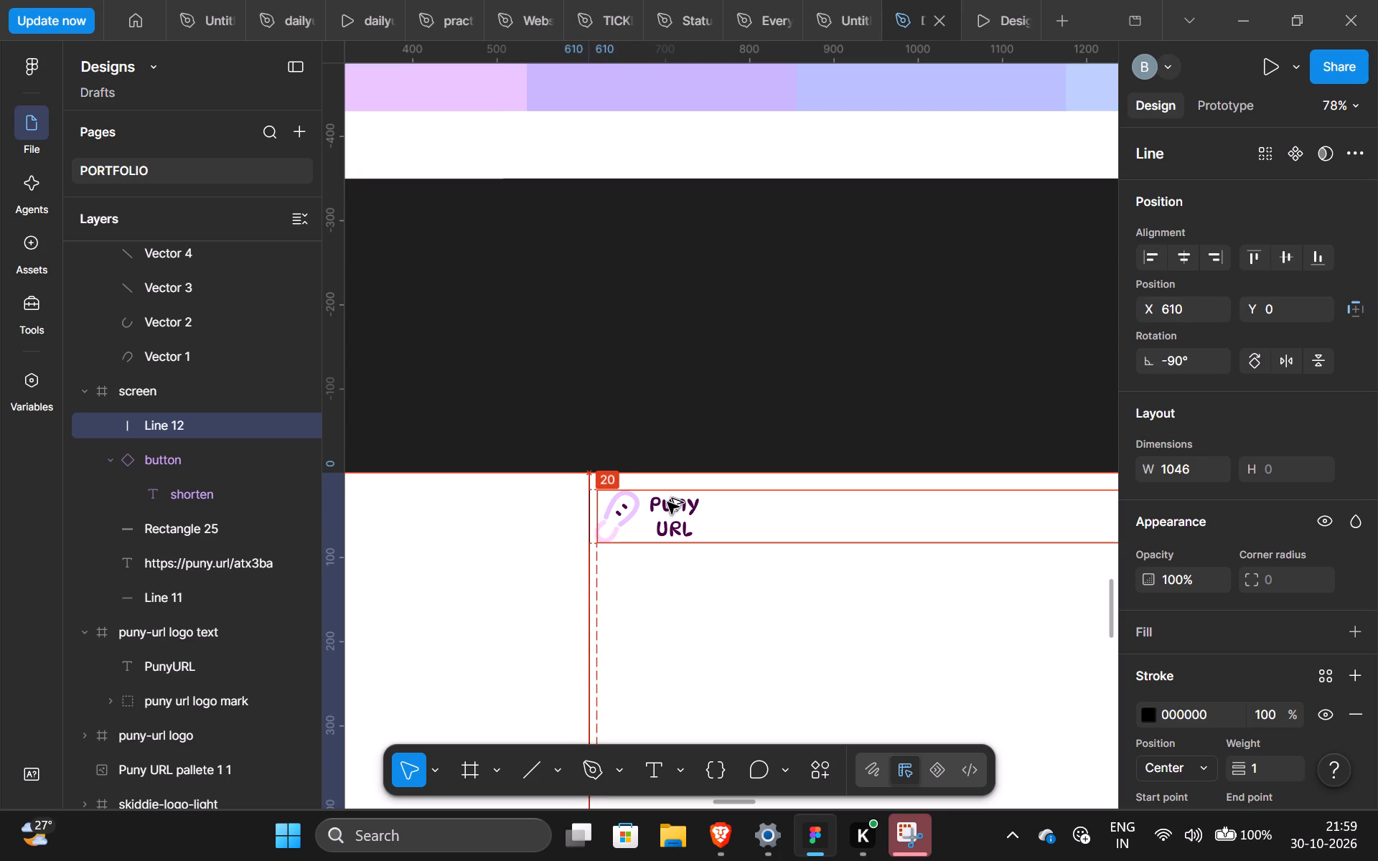
key("alt+Right")
key("alt+Right")
key("alt+Right")
key("alt+Right")
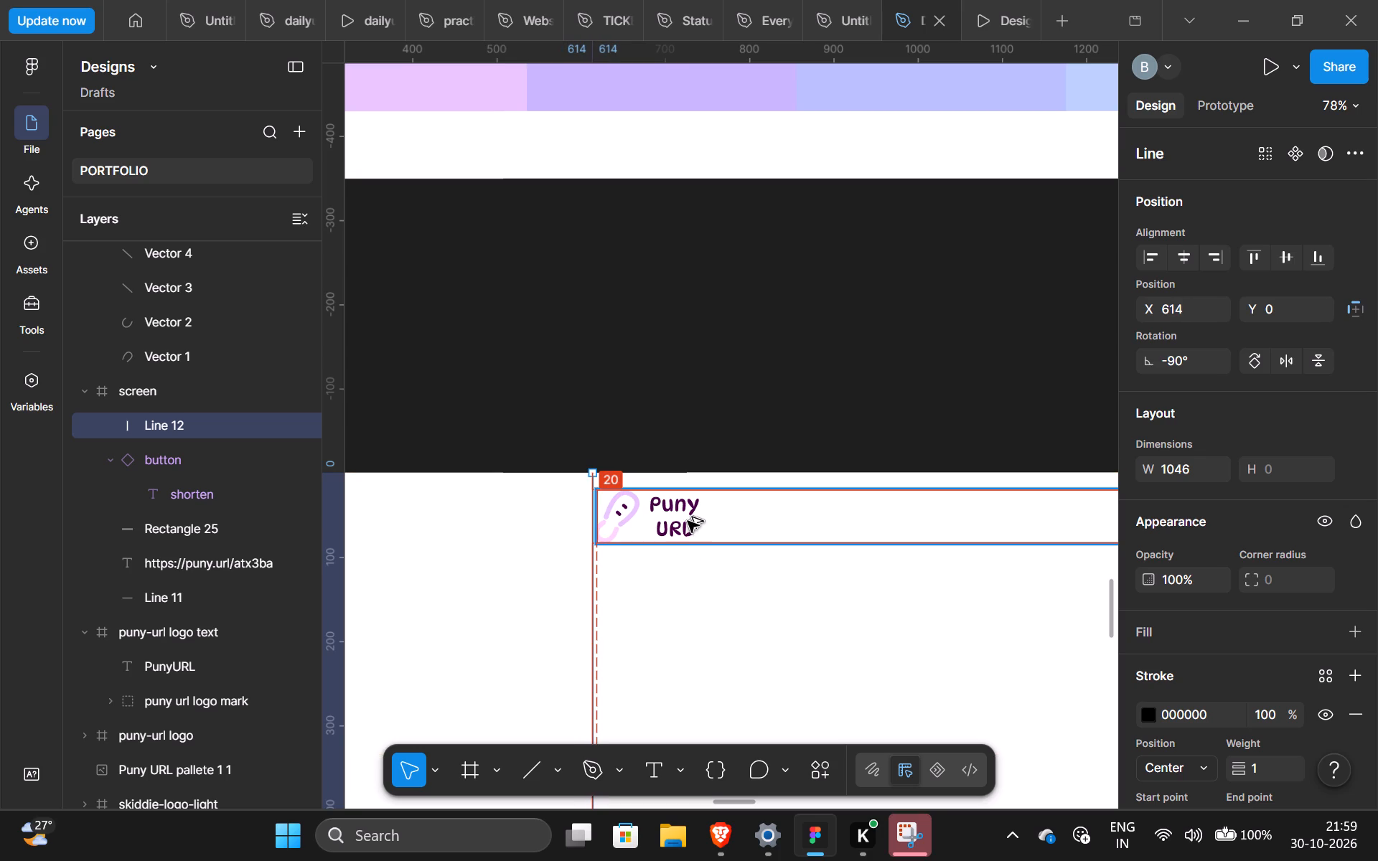
key("alt+Right")
key("alt+Right")
key("alt+Right")
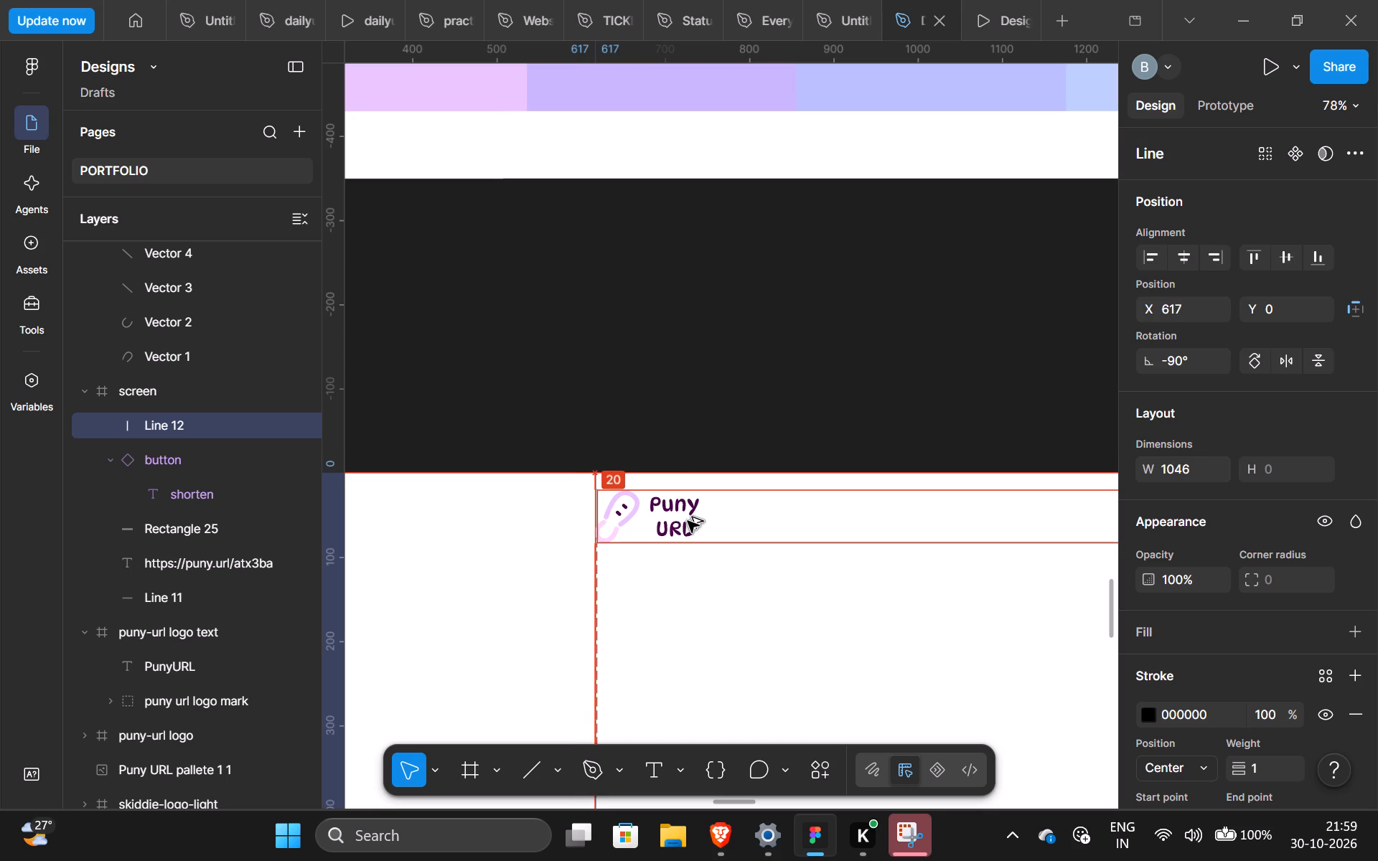
key("alt+Right")
scroll(688, 521, "down", 1)
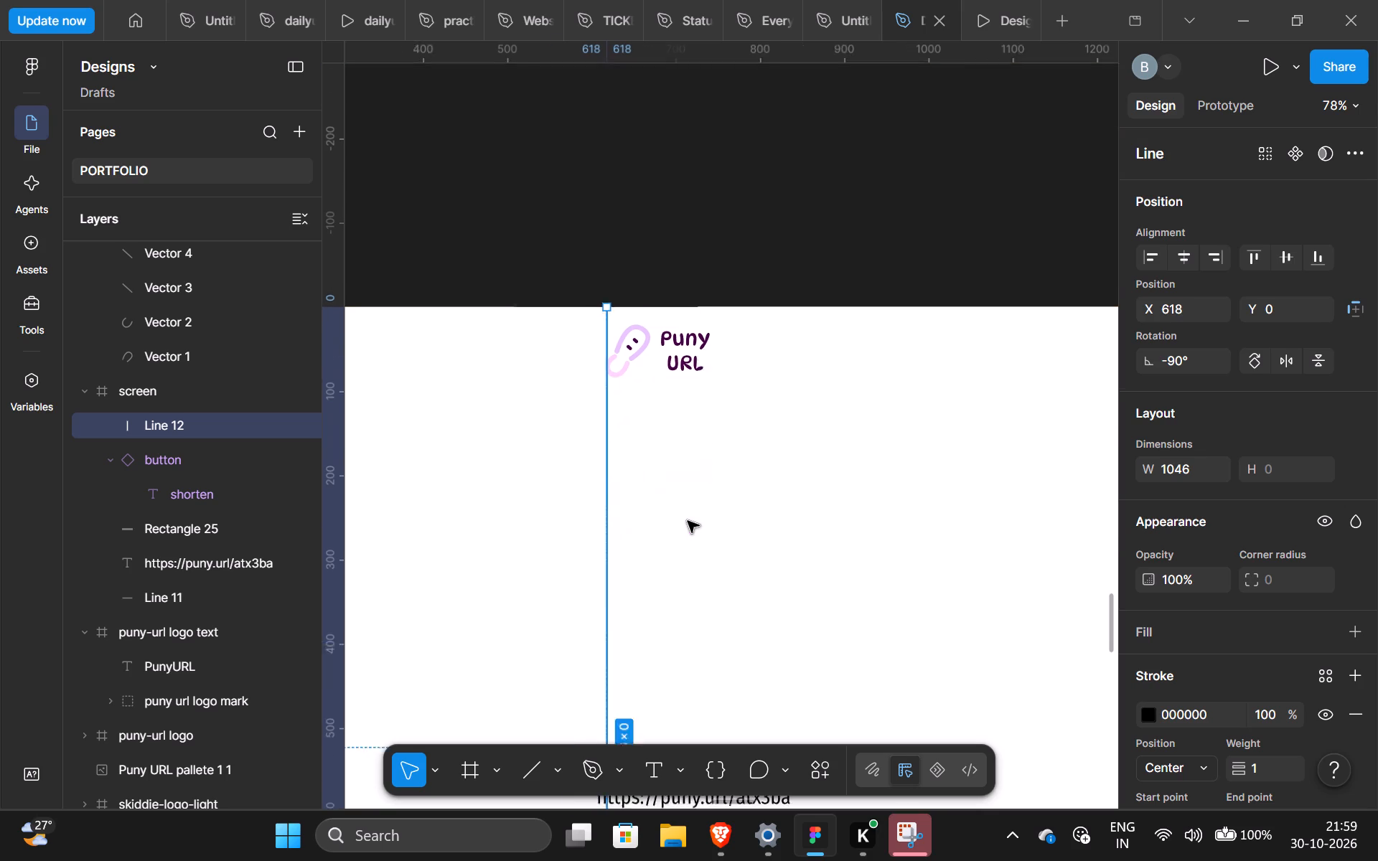
scroll(688, 521, "down", 1)
left_click(574, 314)
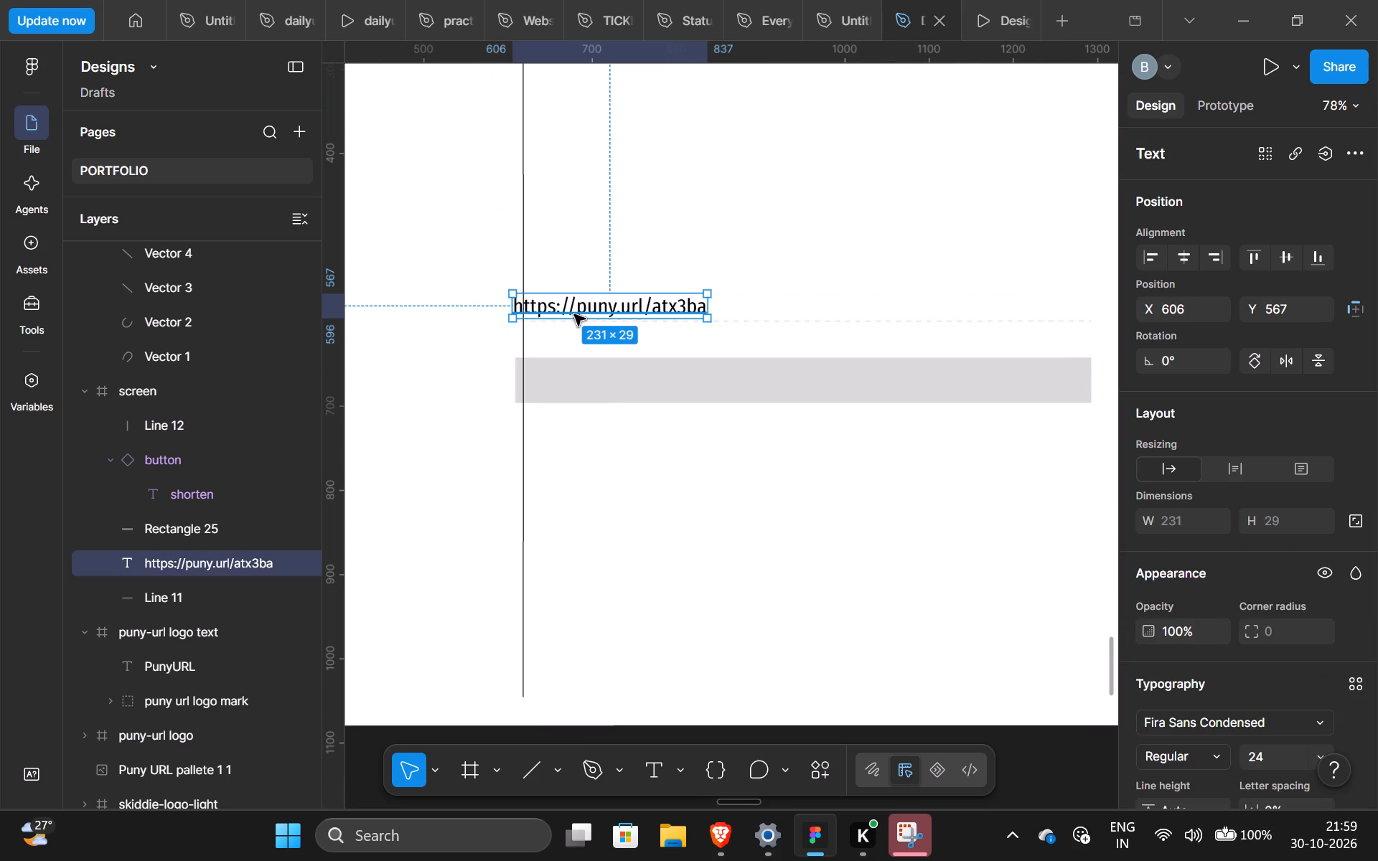
left_click(787, 321, "shift")
key("Right")
key("Right")
key("Right")
key("Right")
key("Right")
key("Right")
key("Right")
key("Right")
key("Right")
key("Right")
key("Right")
key("Right")
key("Right")
key("Right")
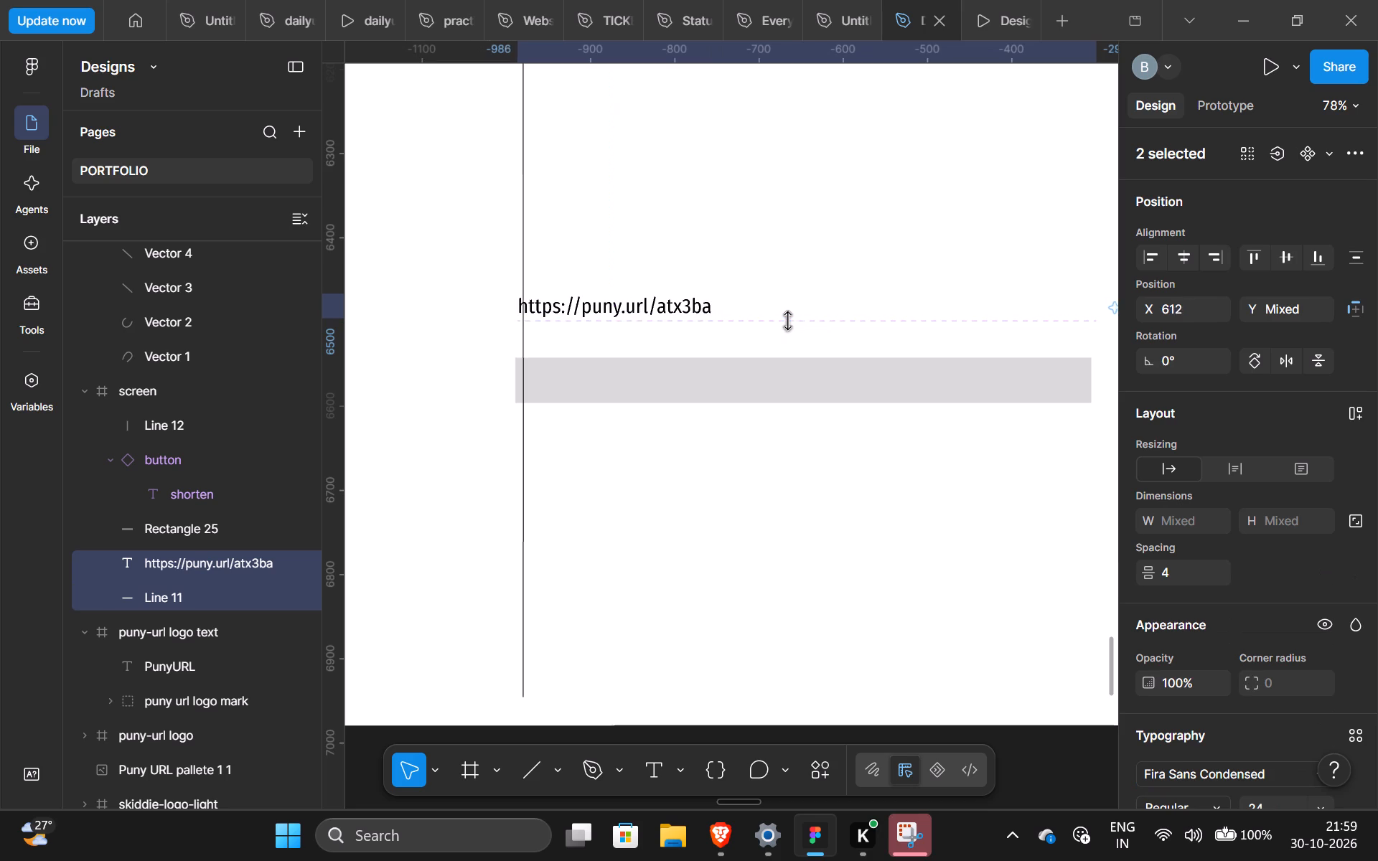
key("Left")
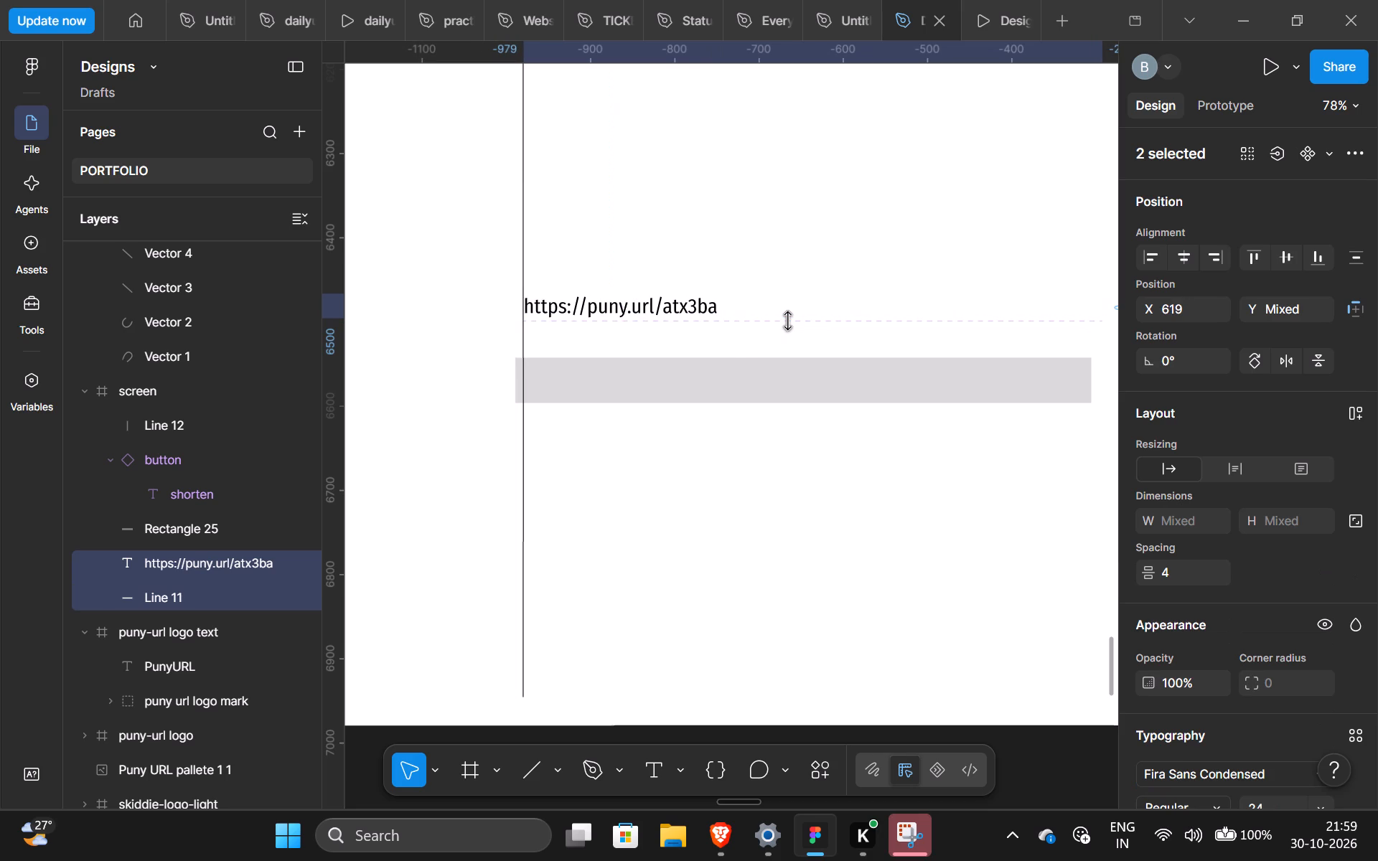
Nudge the grey rectangle below the URL text to X 618, flush with the vertical guide line.
left_click(741, 393)
key("Right")
key("Right")
key("Right")
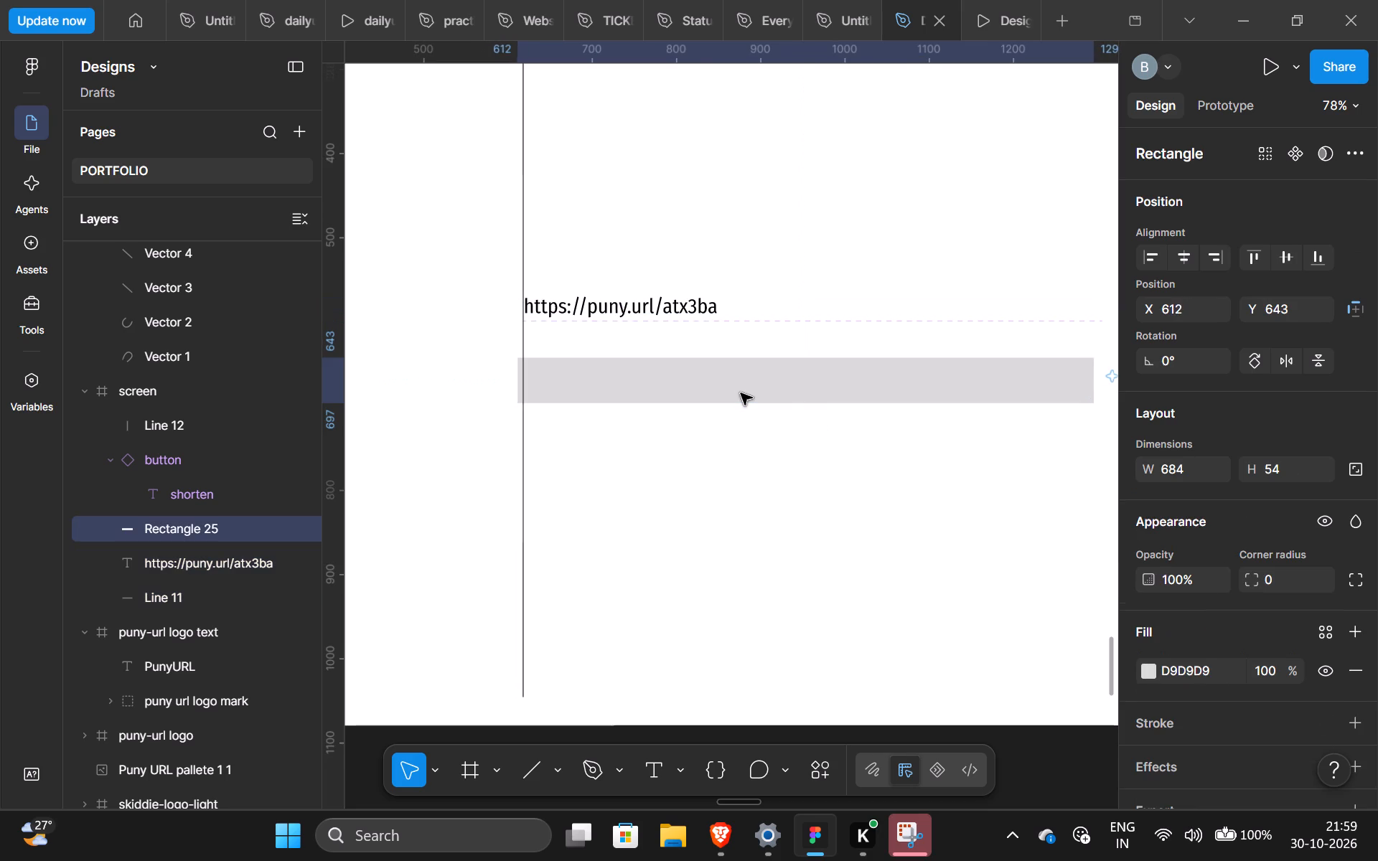
key("Right")
key("Right")
key("Right")
key("Right")
key("Right")
key("Right")
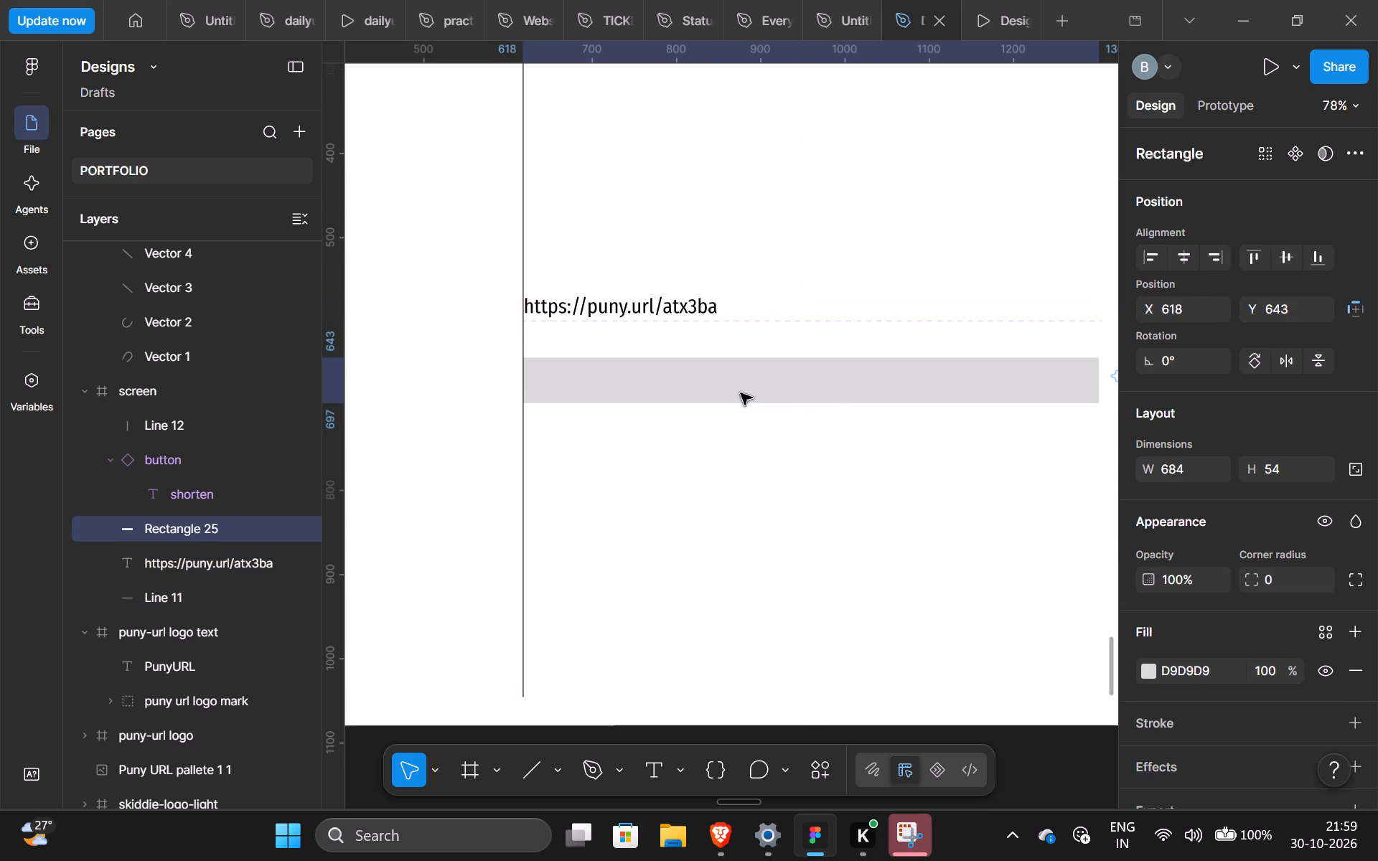
left_click(681, 578)
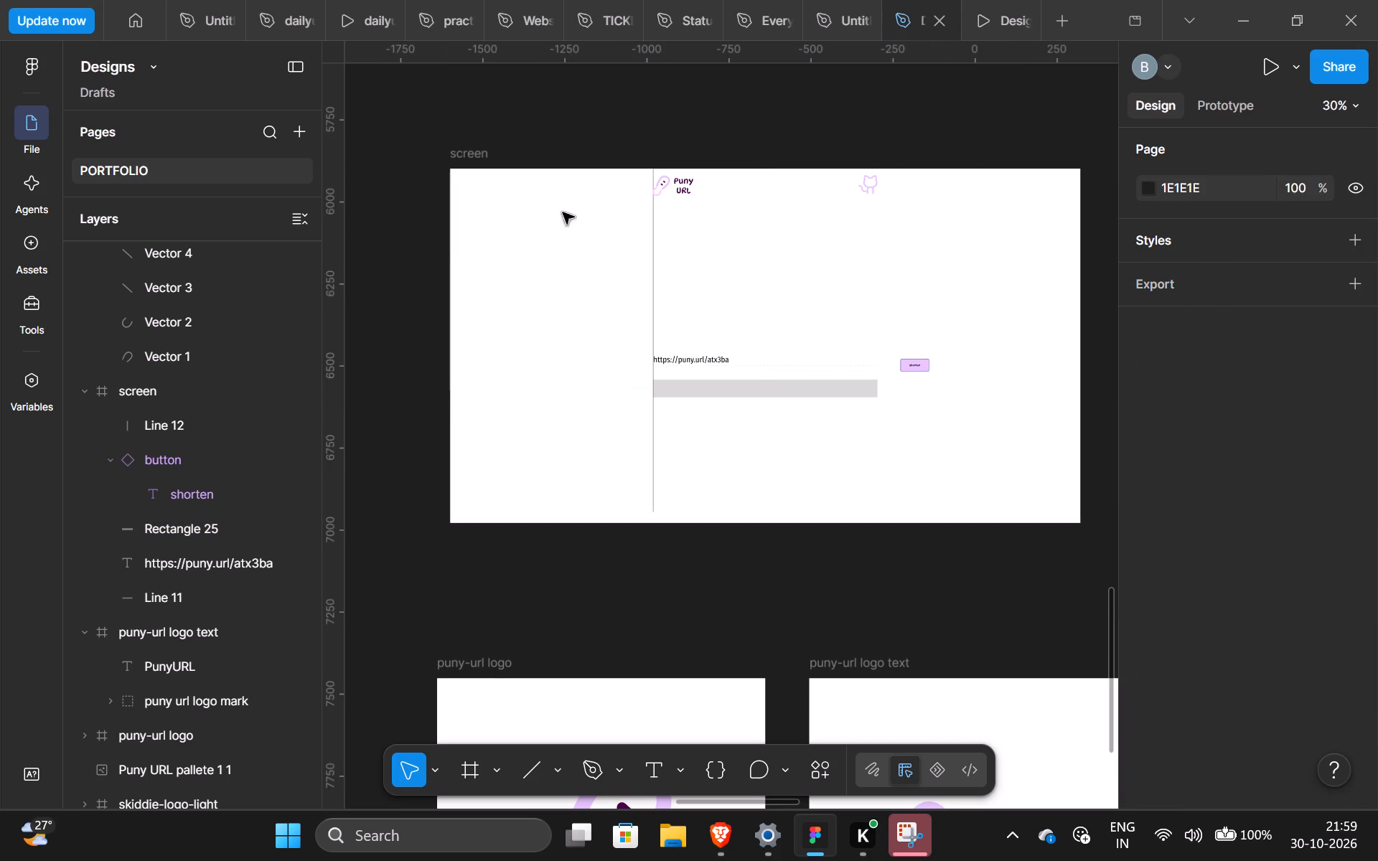
Delete the vertical guide line from the screen frame.
left_click(653, 258)
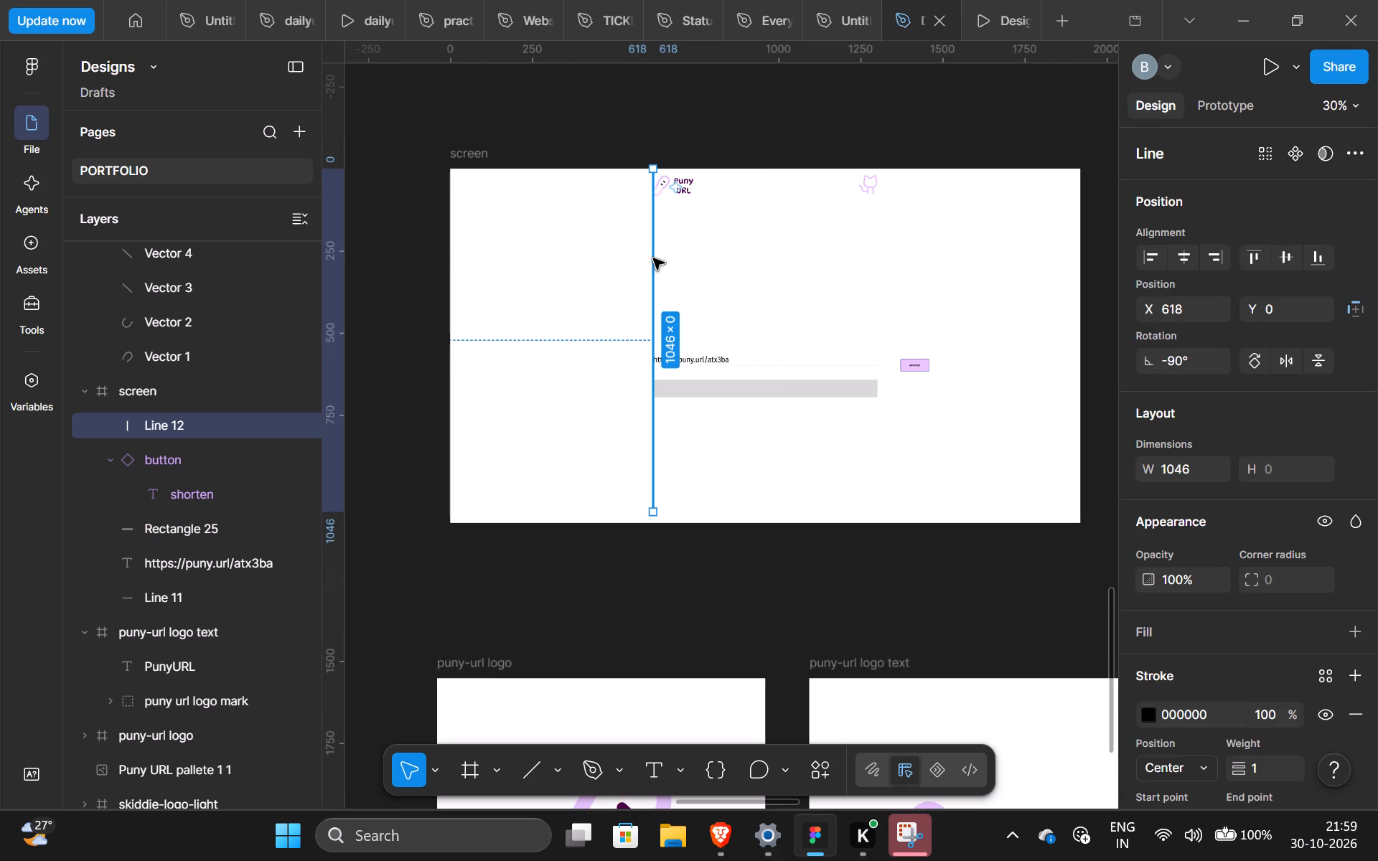
key("BackSpace")
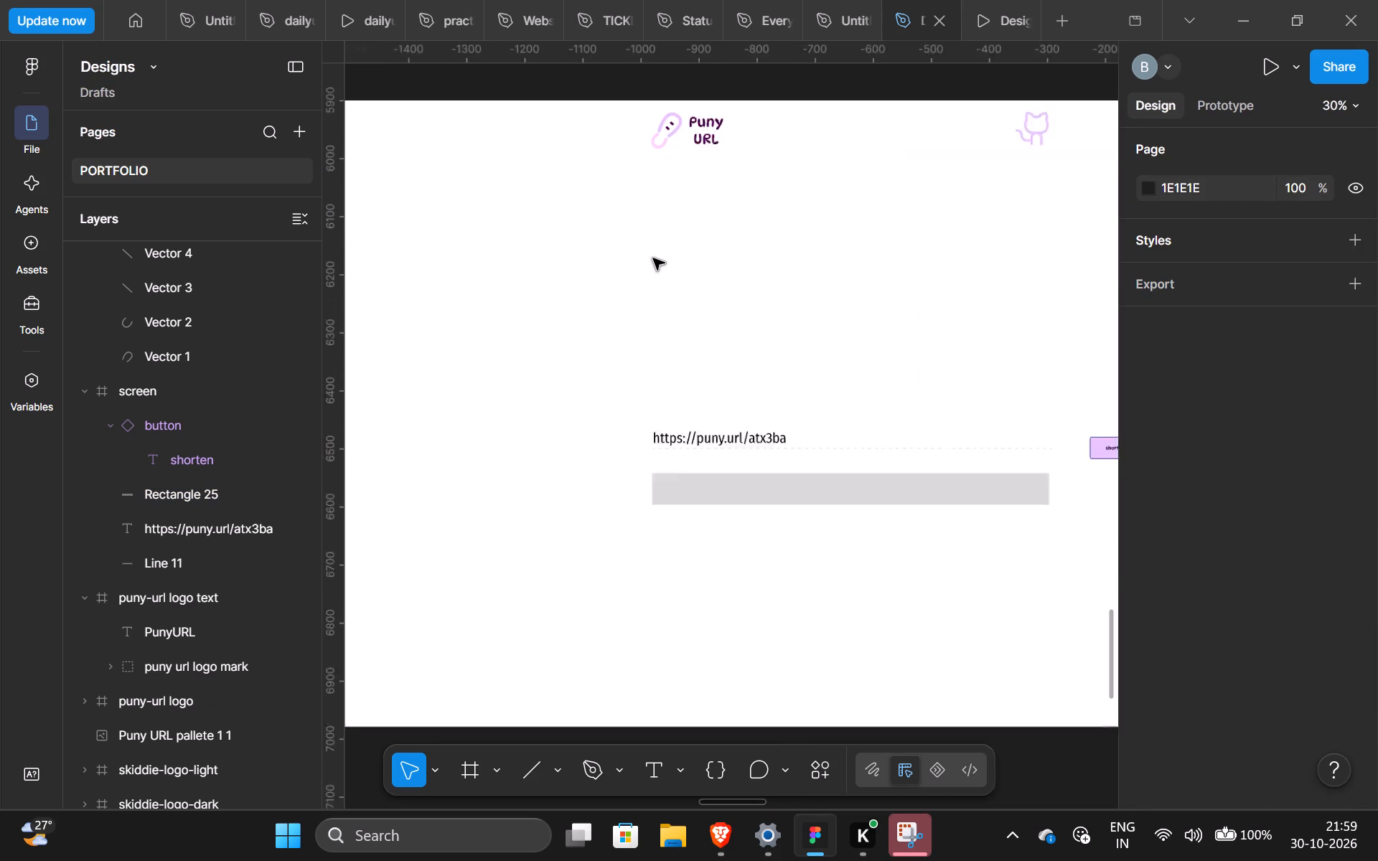
Select the shorten button beside the URL text's dashed line.
scroll(653, 258, "left", 1)
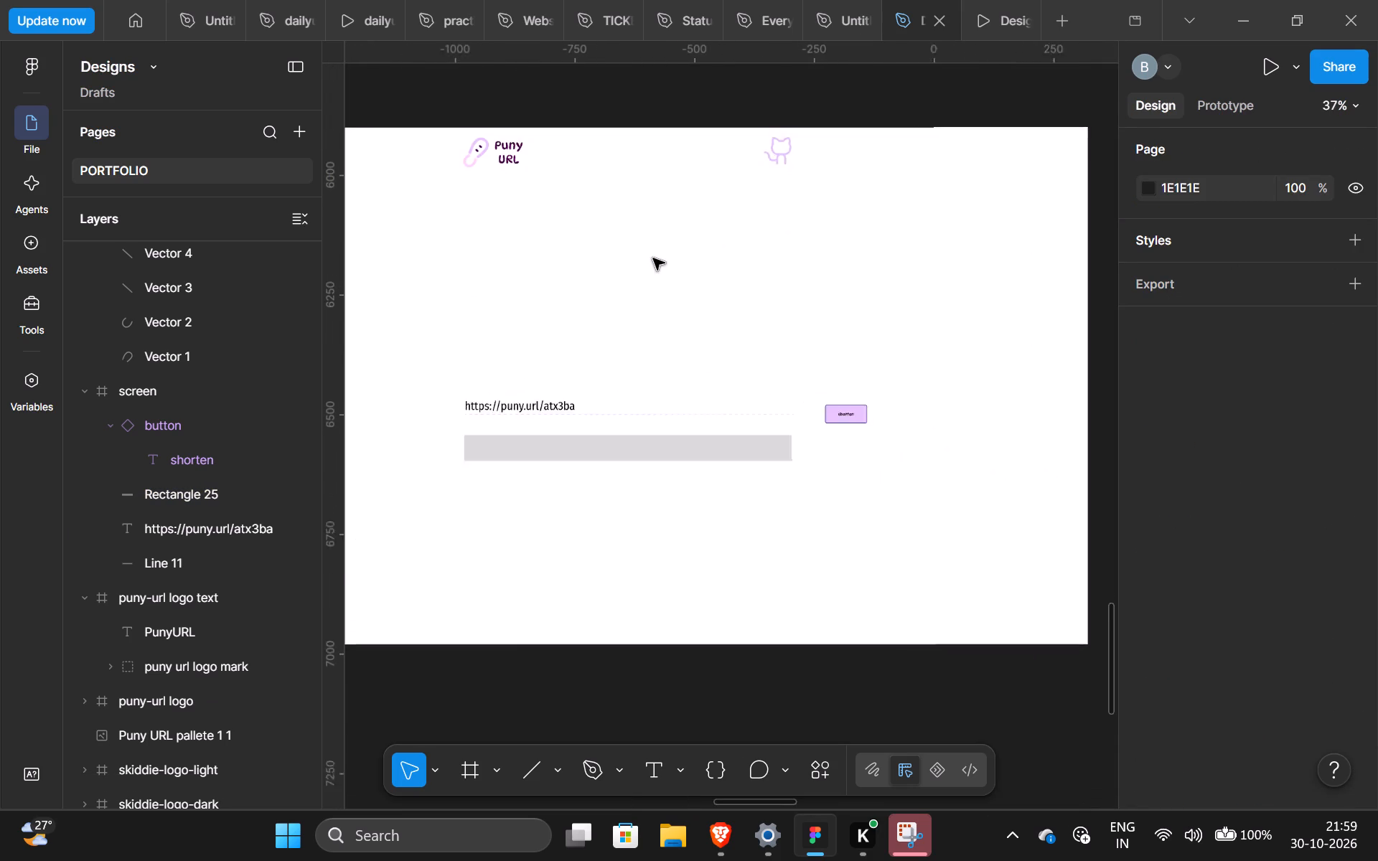
left_click_drag(847, 395, 861, 473)
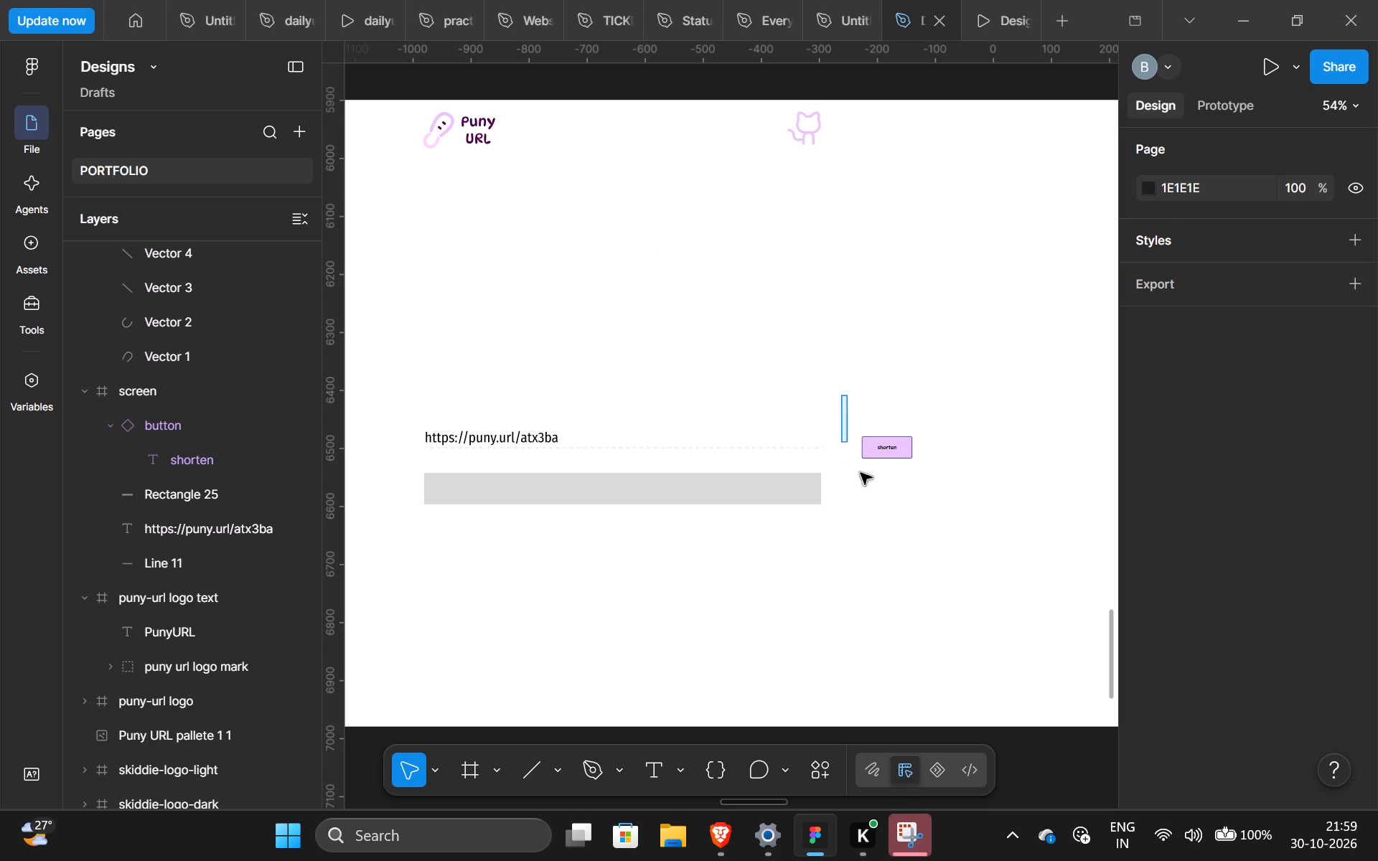
Nudge the shorten button up to Y 567 so it lines up vertically with the URL text, and deselect it.
left_click_drag(861, 473, 991, 522)
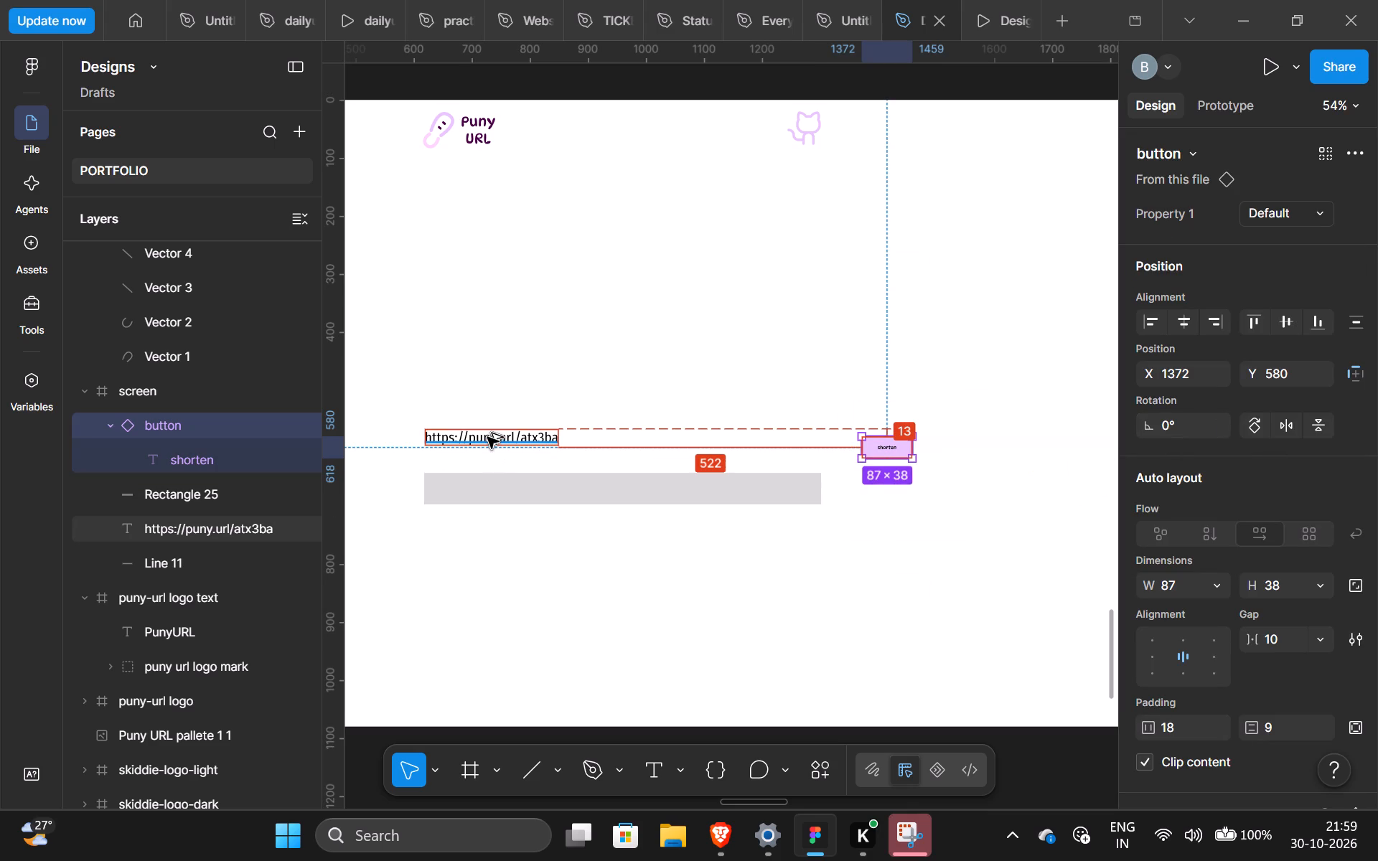
key("alt+Up")
key("alt+Up")
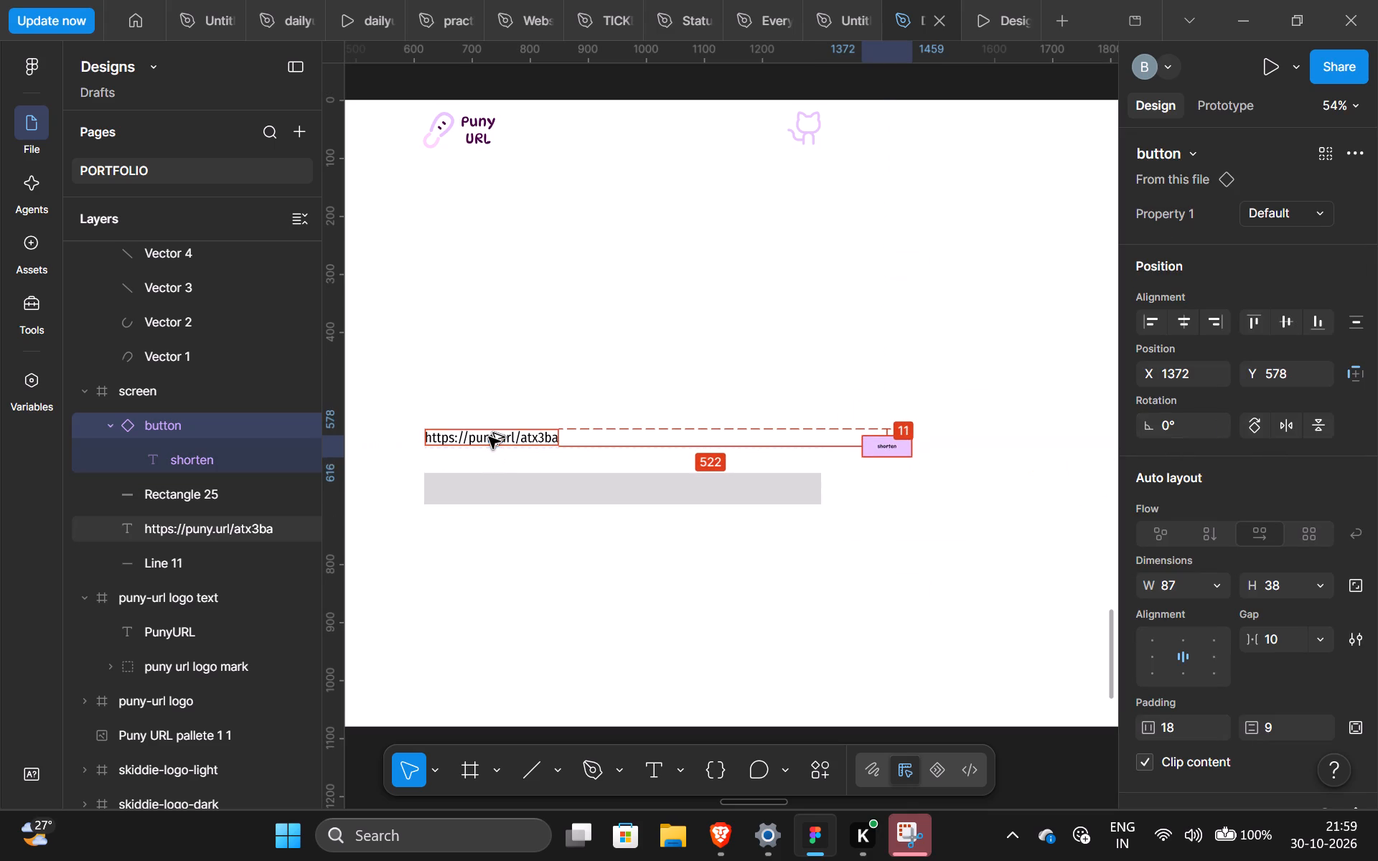
key("alt+Up")
key("alt+Up")
key("alt+Up")
key("alt+Up")
key("alt+Up")
key("alt+Up")
key("alt+Up")
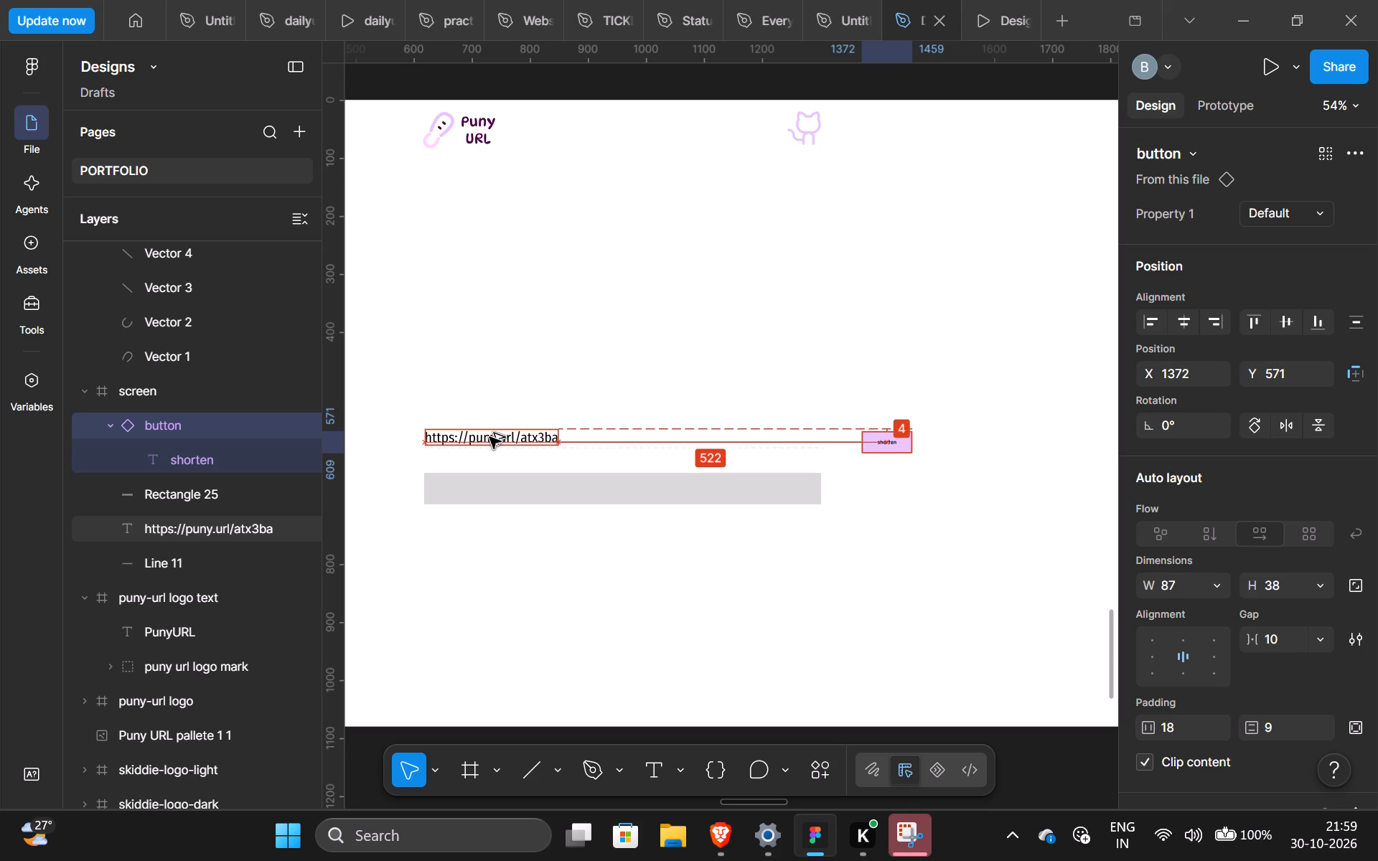
key("alt+Up")
key("alt+Up")
key("alt+Up")
key("alt+Up")
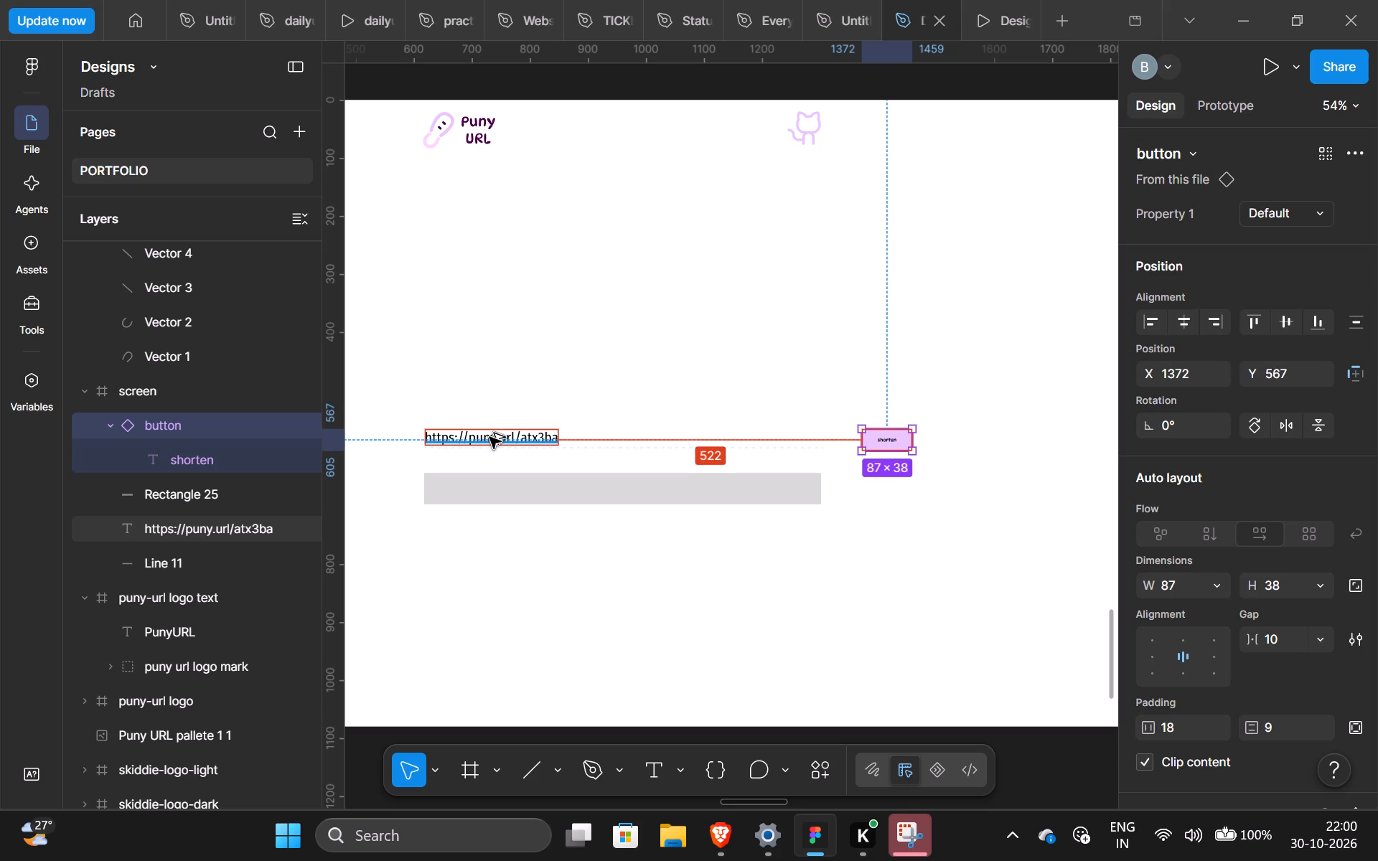
left_click(818, 690)
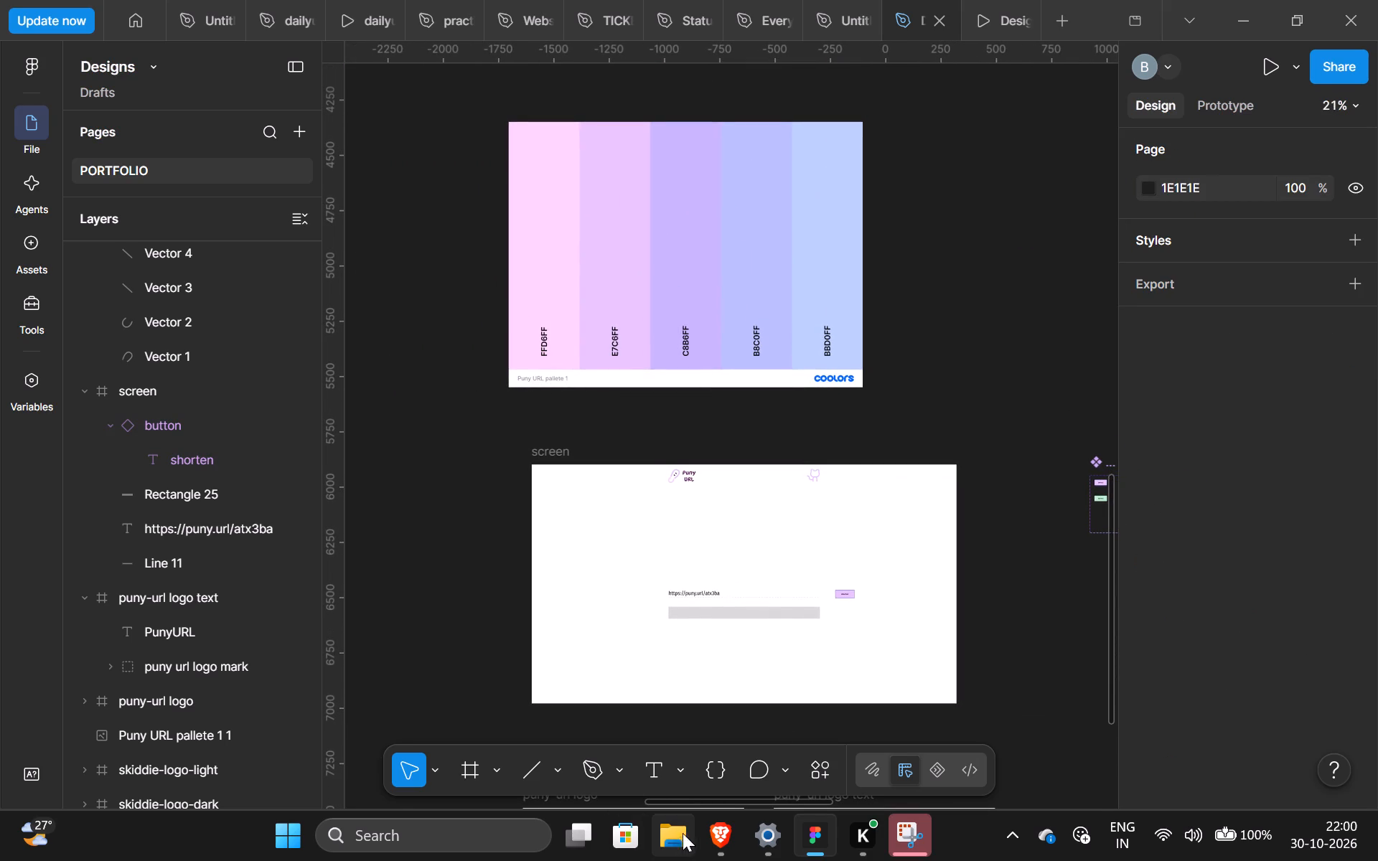
Switch to File Explorer by opening a new window.
double_click(693, 830)
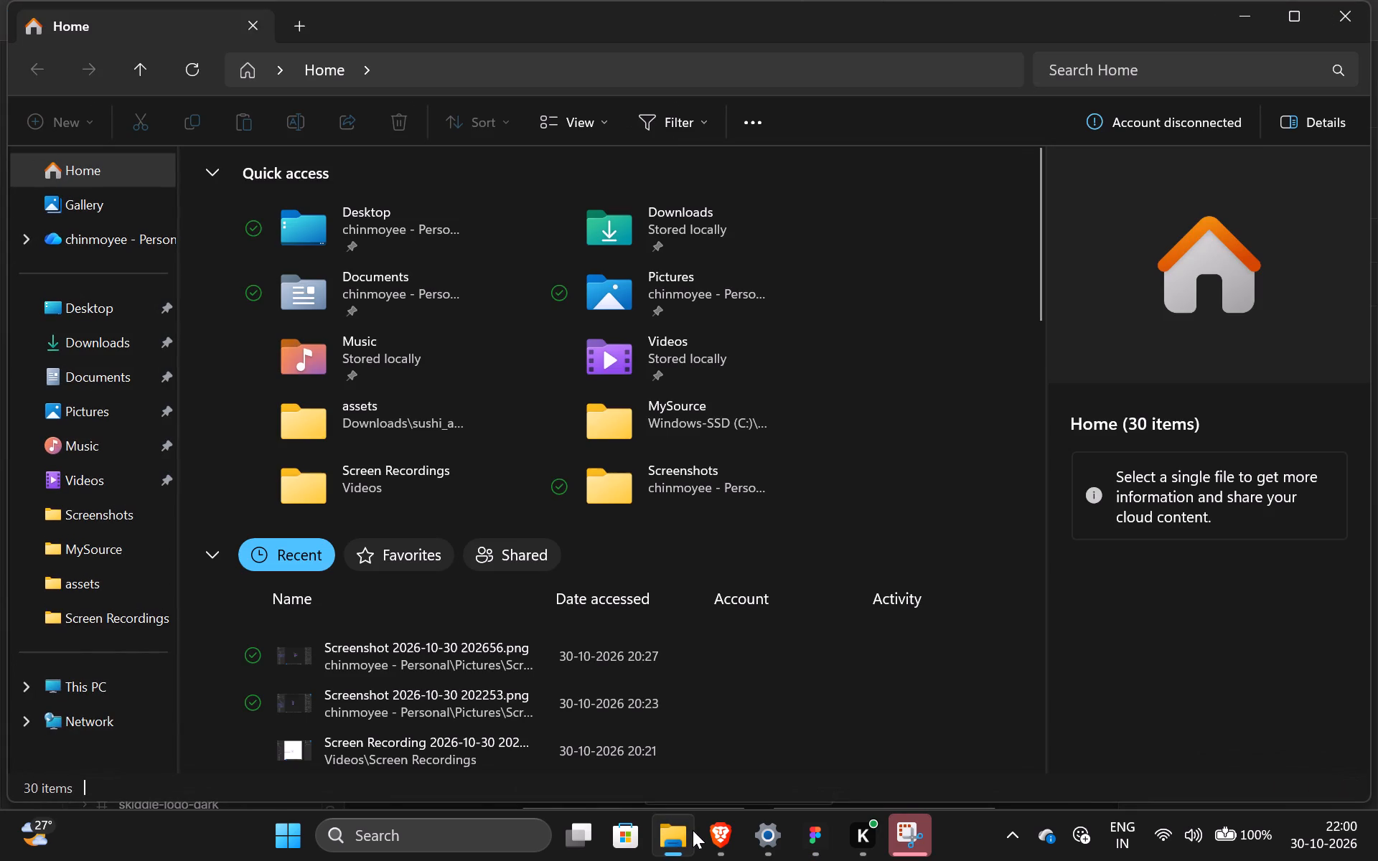
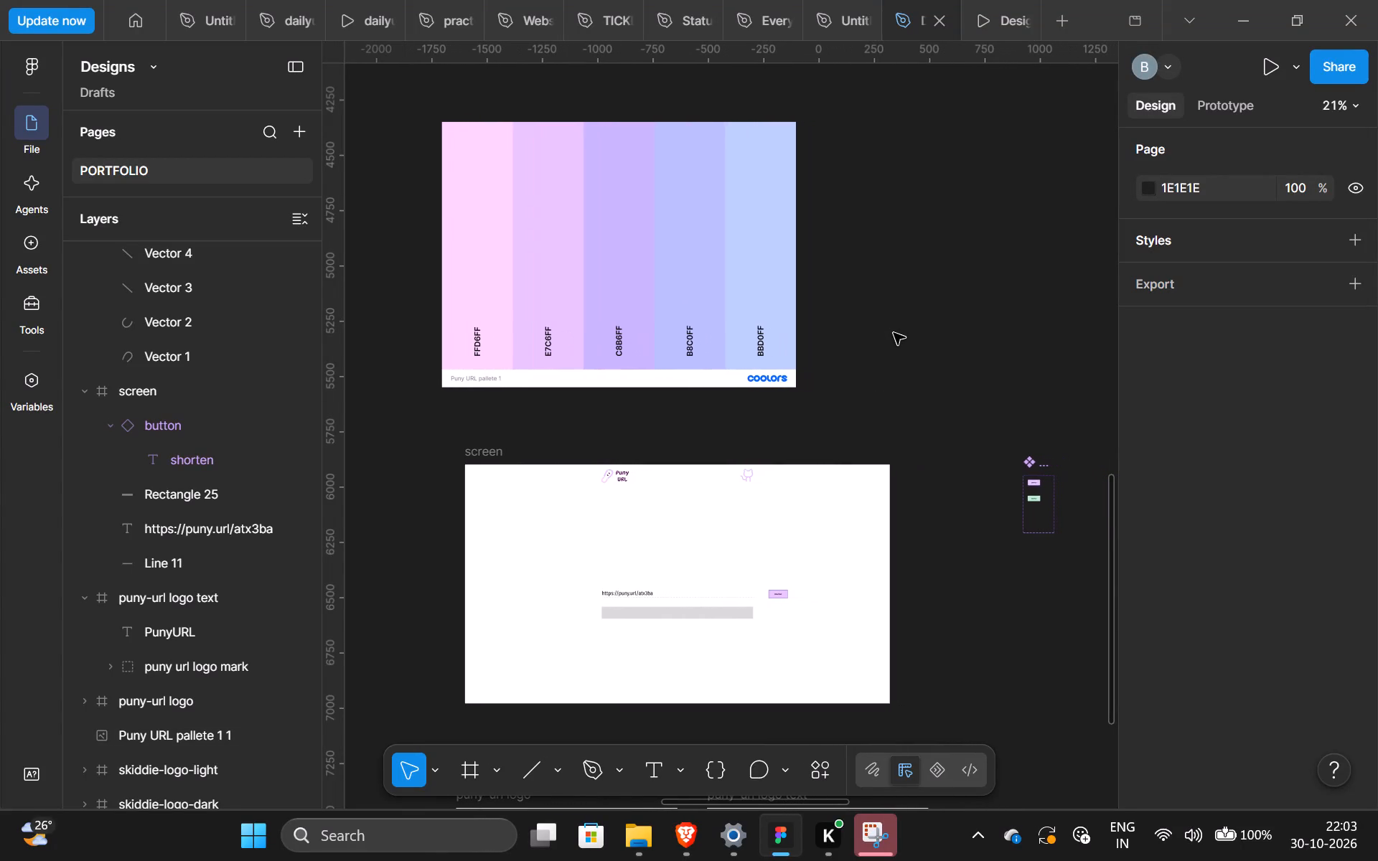
Select the shorten button beside the URL text in the screen frame.
scroll(894, 333, "left", 1)
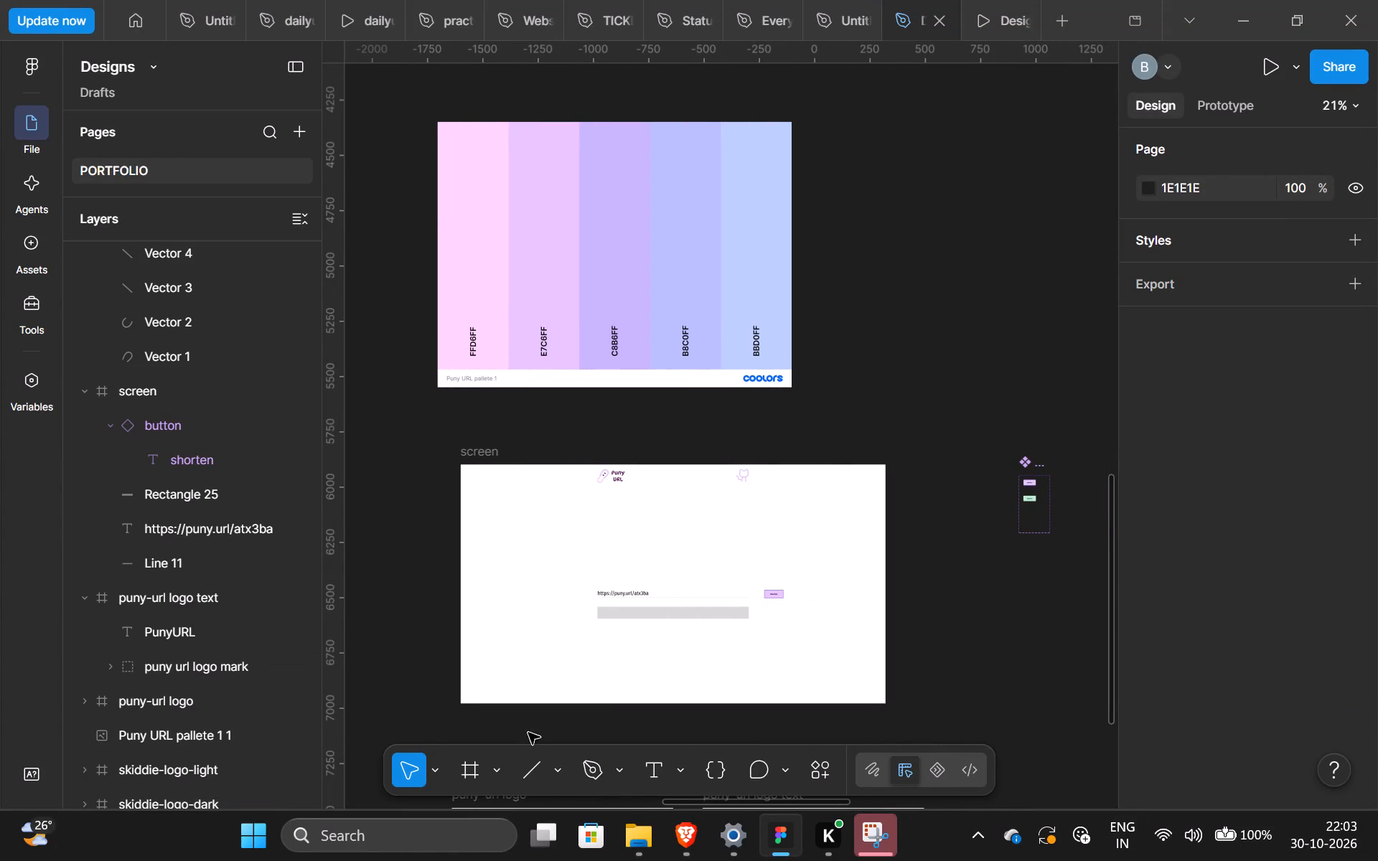
left_click_drag(0, 317, 1, 360)
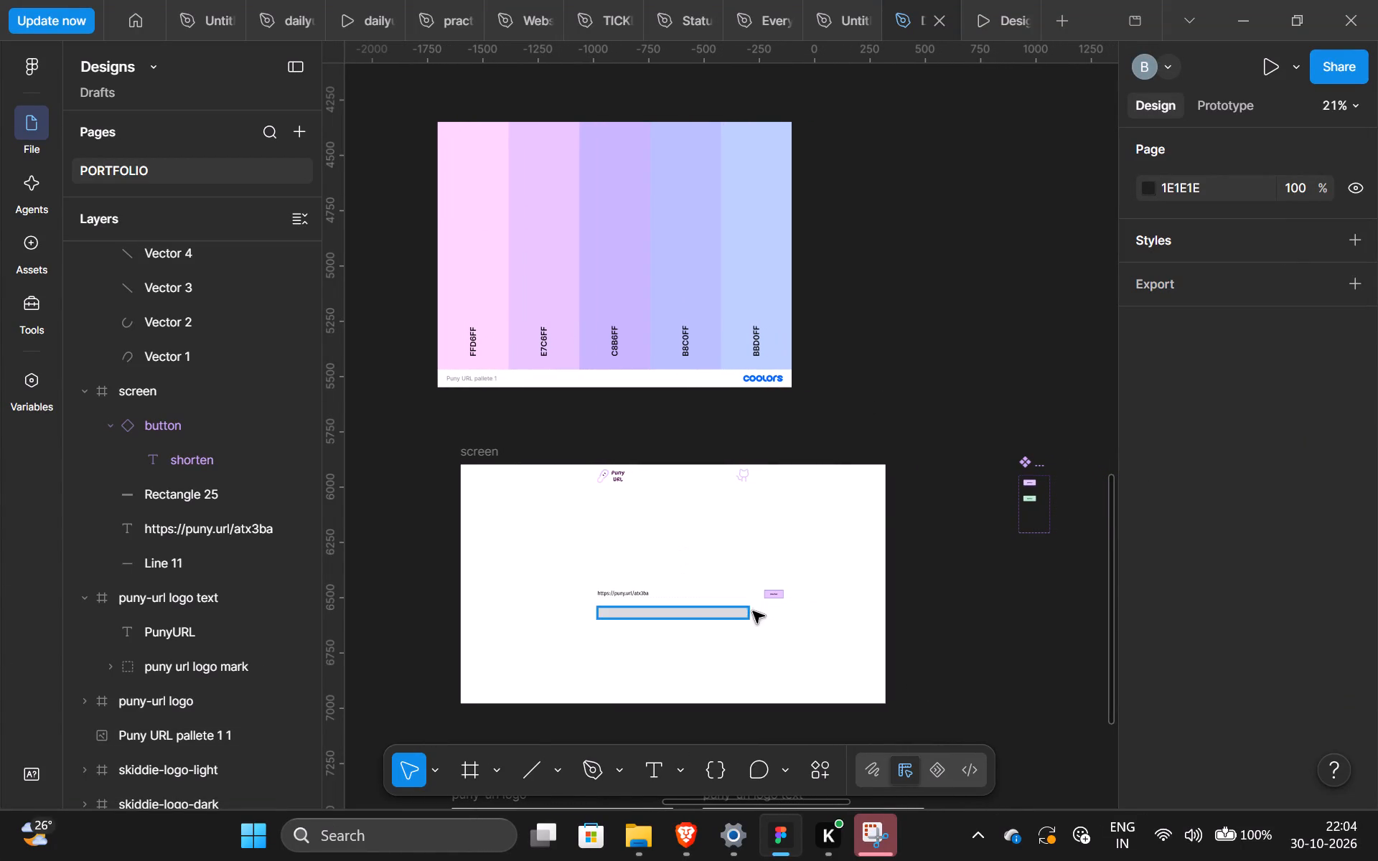
left_click(787, 593)
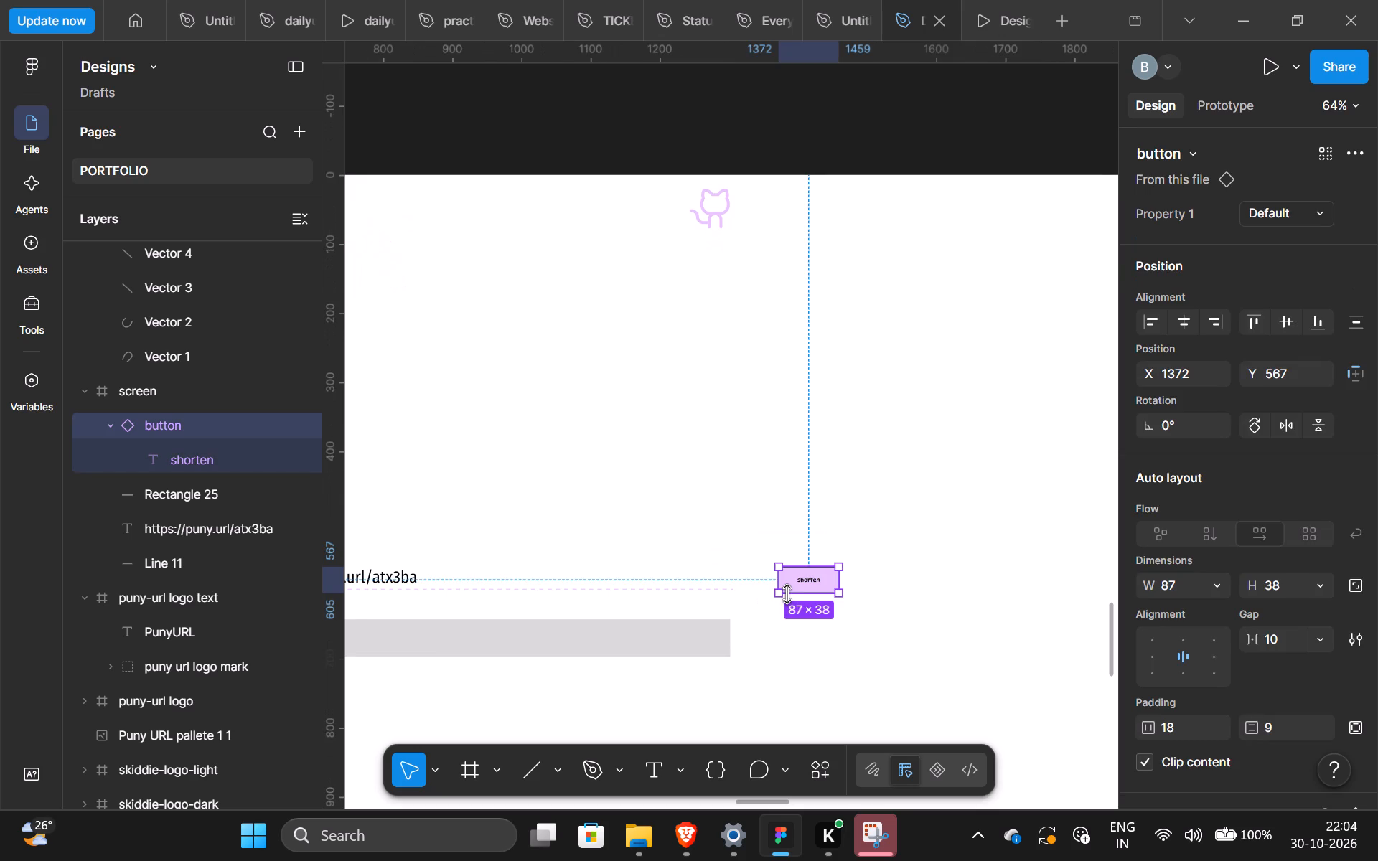
Nudge the shorten button toward the URL text, to X 1295.
key("Left")
key("Left")
key("Left")
key("Left")
key("Left")
key("Left")
key("Left")
key("Left")
key("Left")
key("Left")
key("Left")
key("Left")
key("Left")
key("Left")
key("Left")
key("Left")
key("Left")
key("Left")
key("Left")
key("Left")
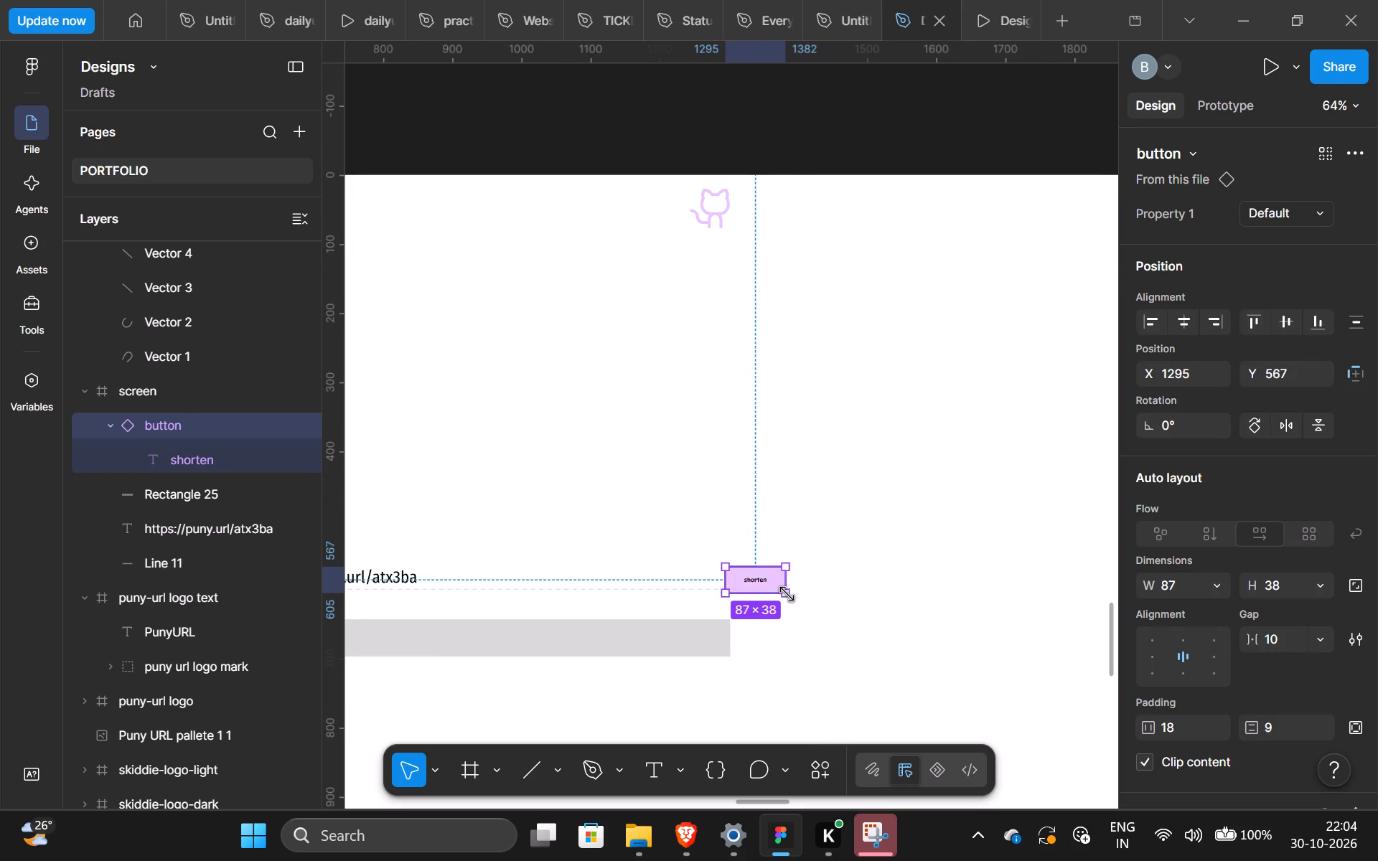
Draw a vertical guide line about 726 px long at X 1301, from the screen frame's upper edge past the grey rectangle's end.
left_click(848, 98)
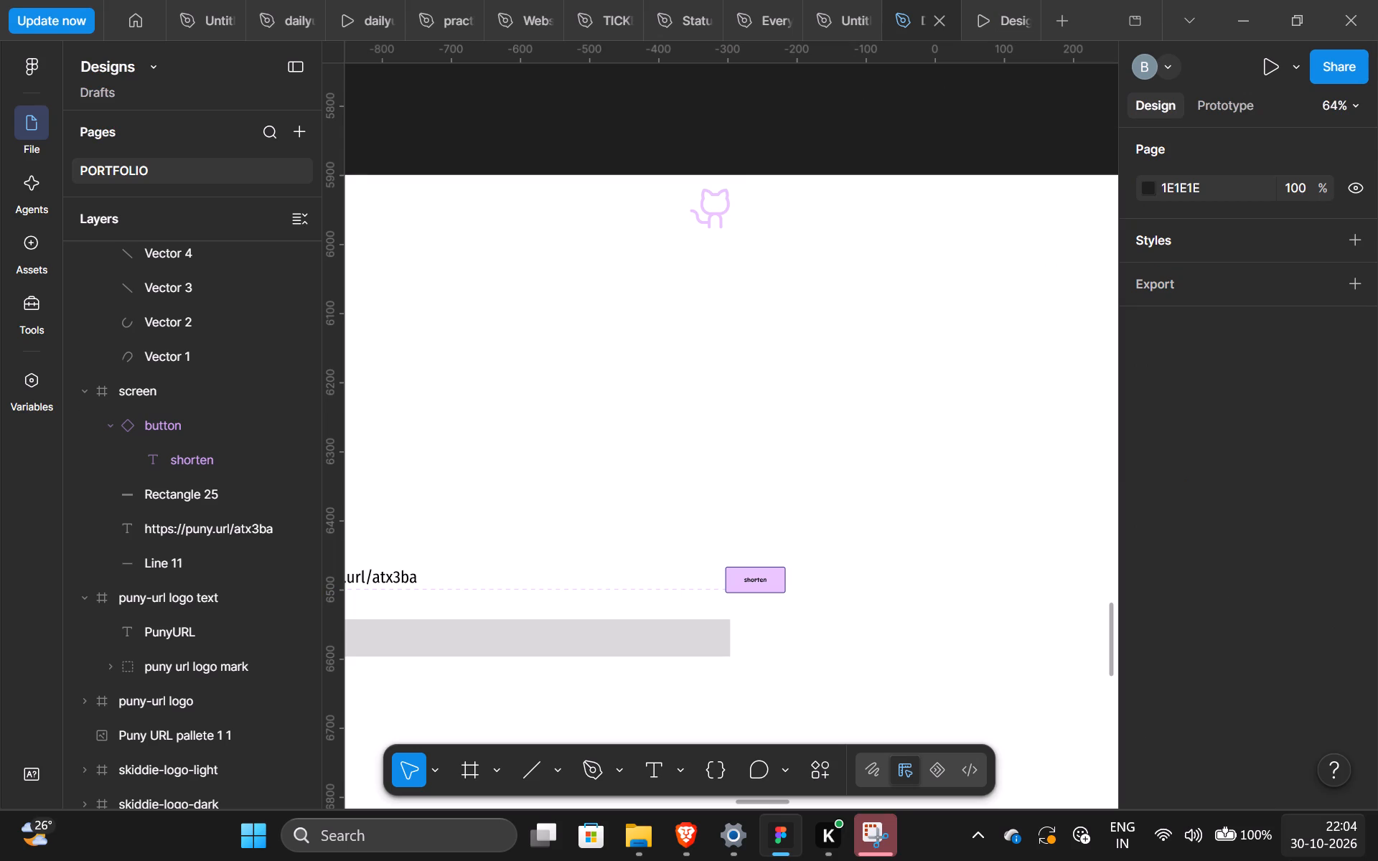
key("l")
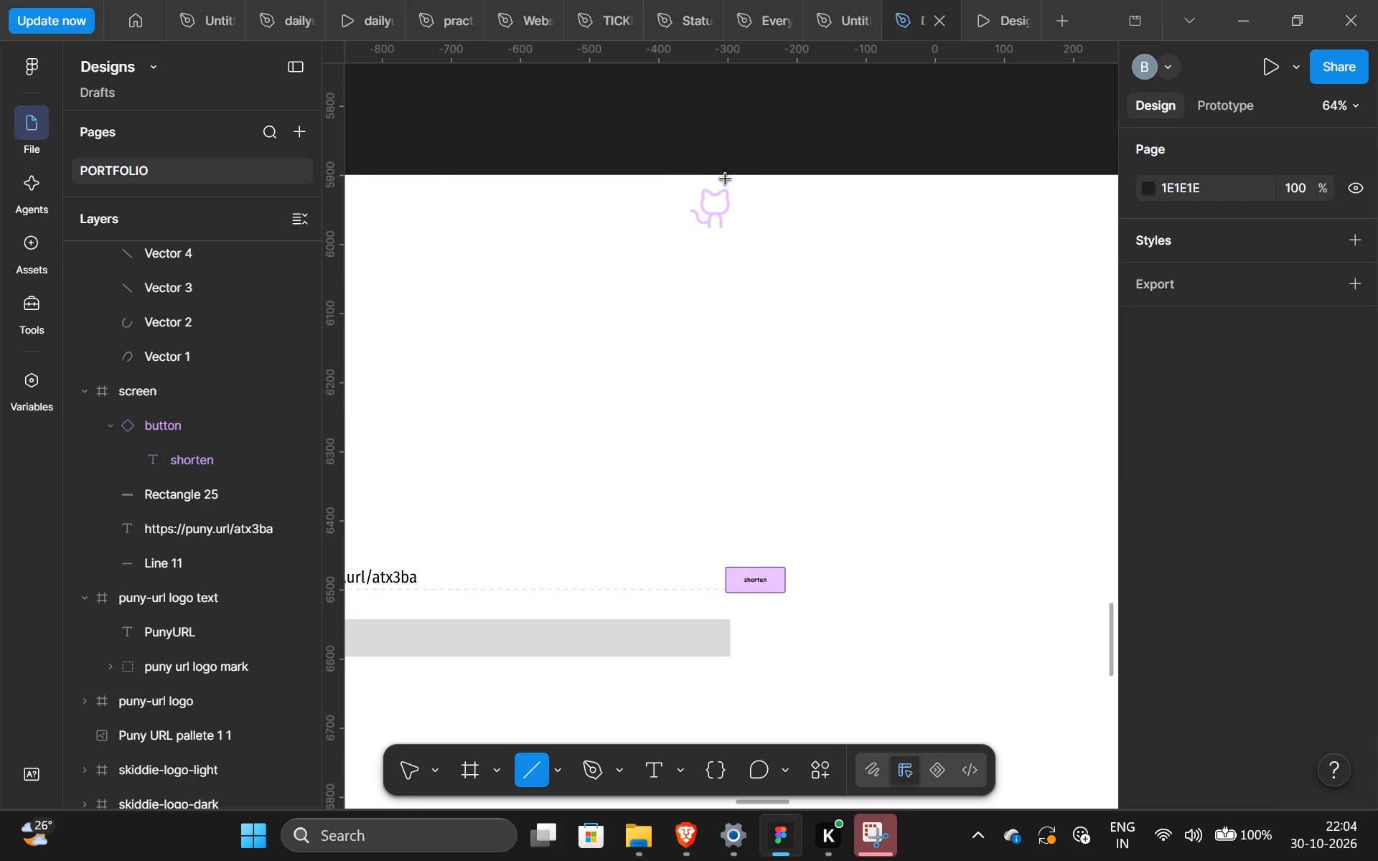
left_click_drag(730, 178, 736, 479, "shift")
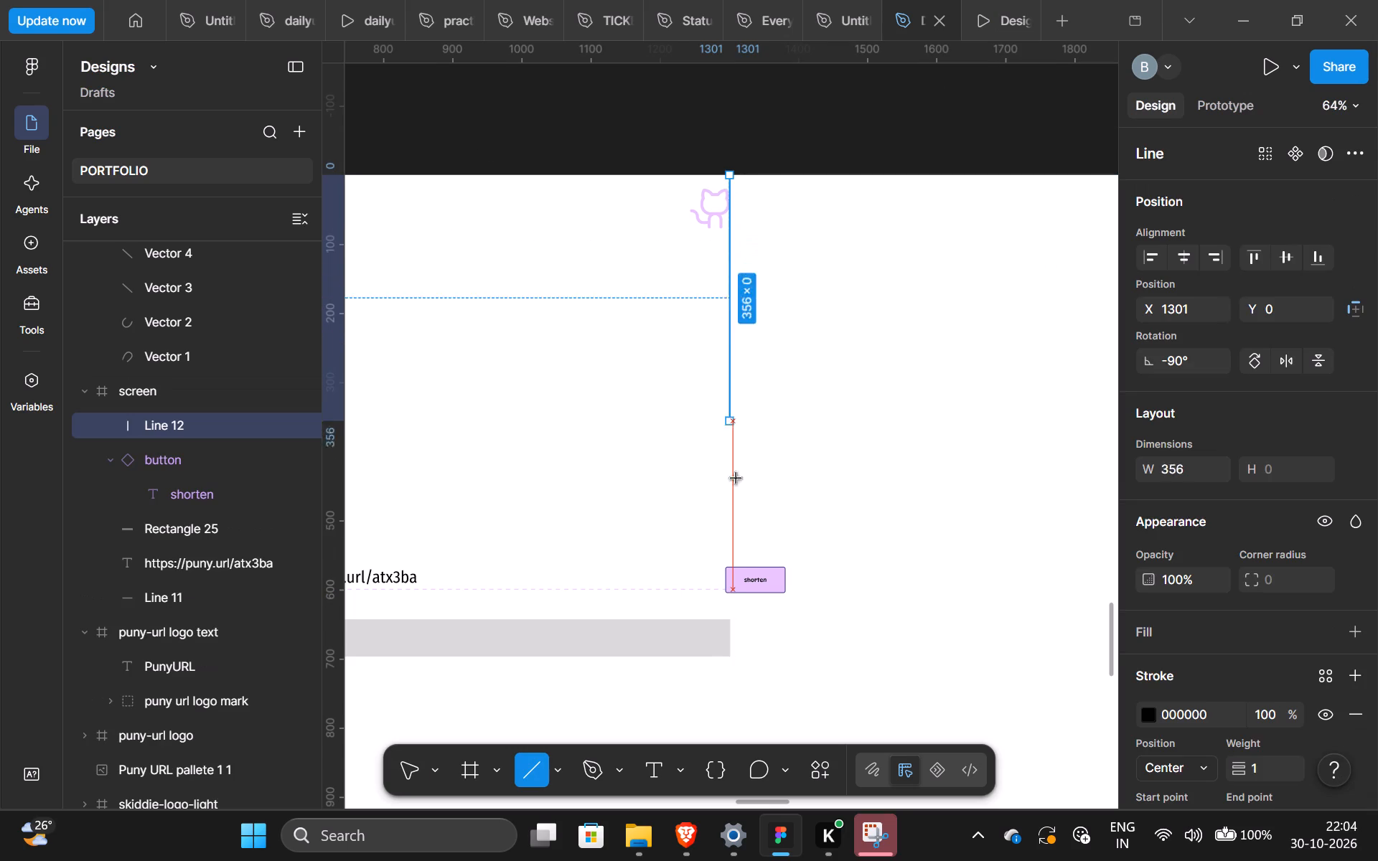
left_click_drag(736, 479, 727, 677, "shift")
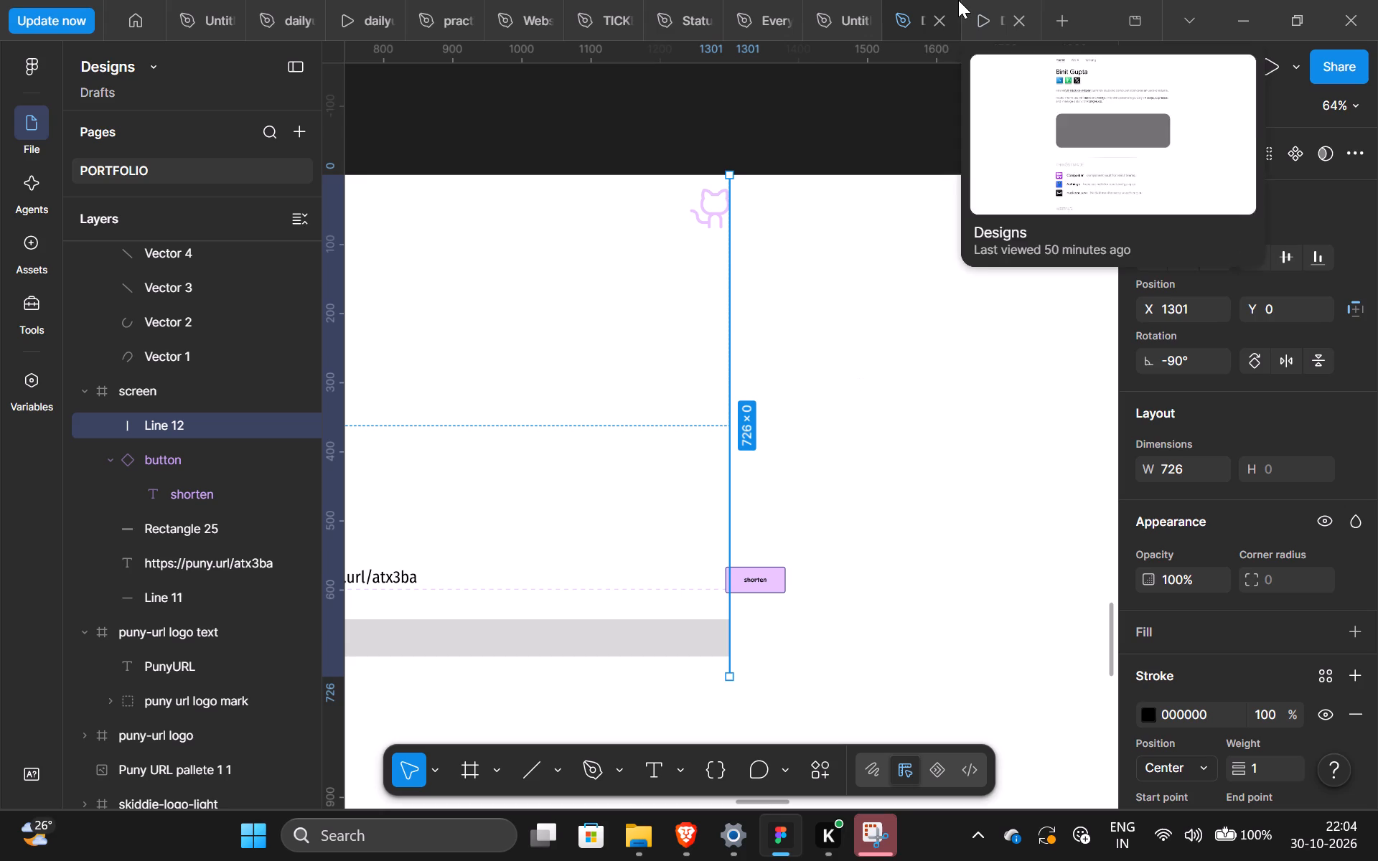
left_click(778, 78)
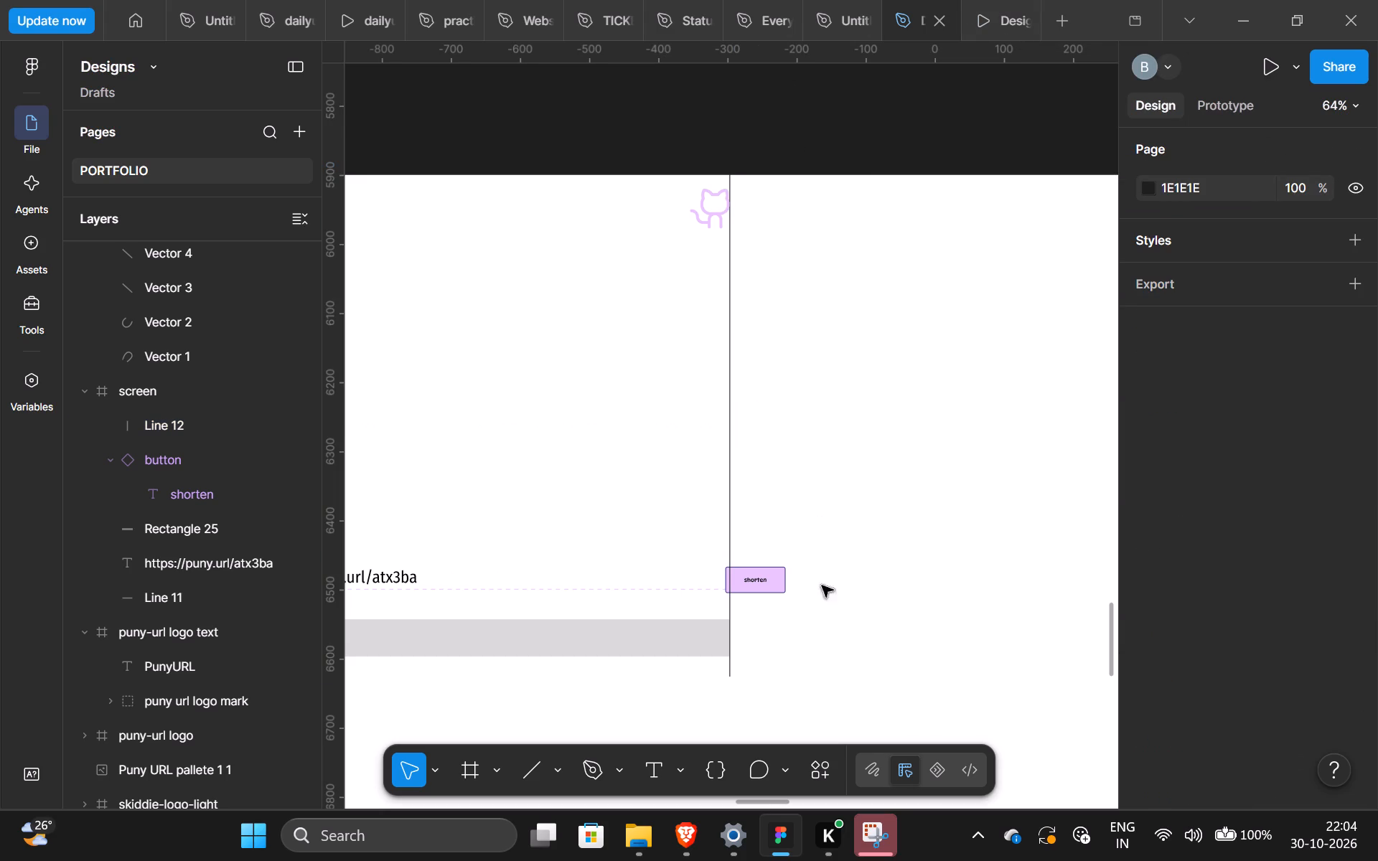
Nudge the shorten button to X 1214, flush with the vertical guide line.
left_click(749, 582)
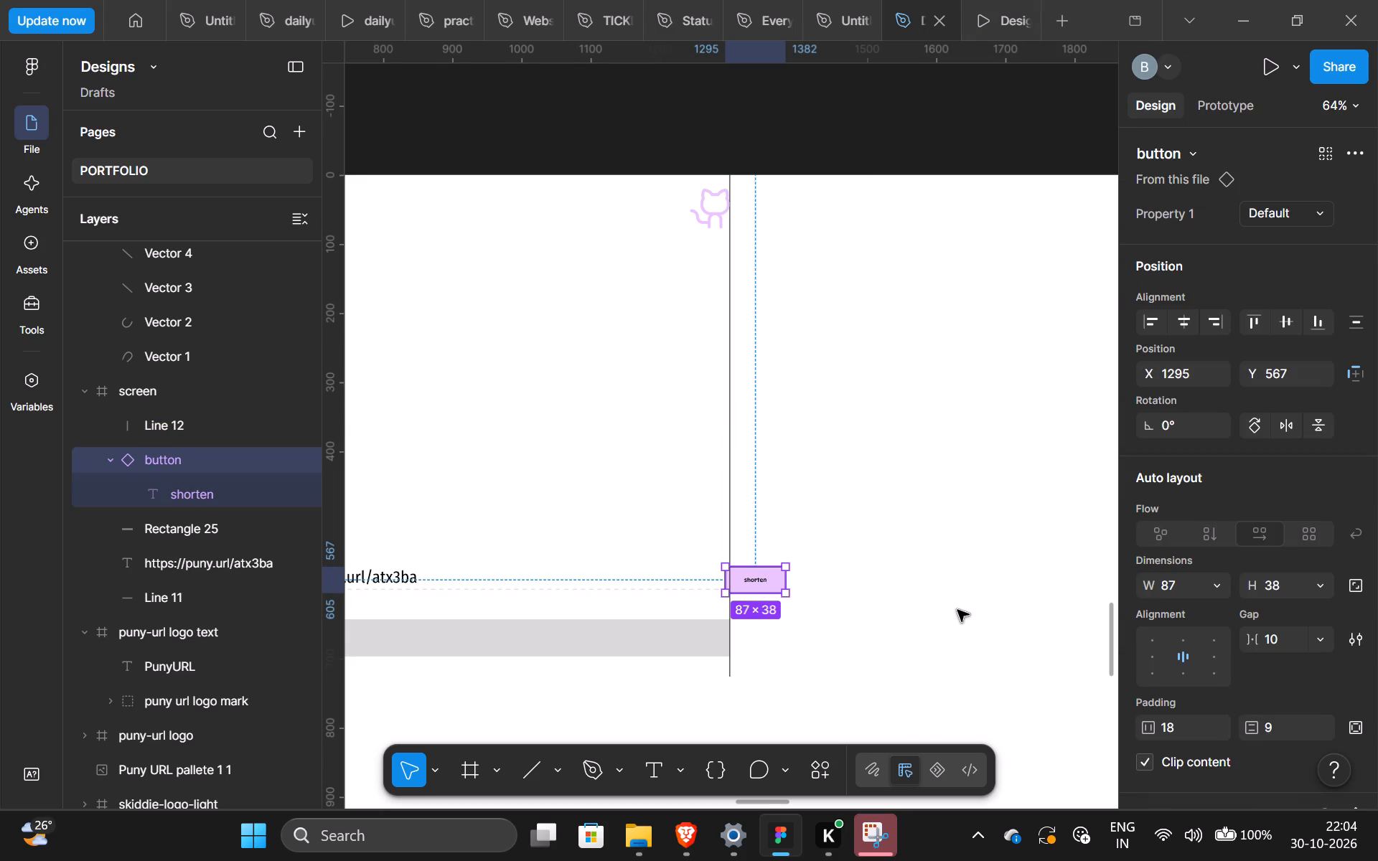
key("Left")
key("Left")
key("Left")
key("Left")
key("Left")
key("Left")
key("Left")
key("Left")
key("Left")
key("Left")
key("Left")
key("Left")
key("Left")
key("Left")
key("Left")
key("Left")
key("Left")
key("Left")
key("Left")
key("Left")
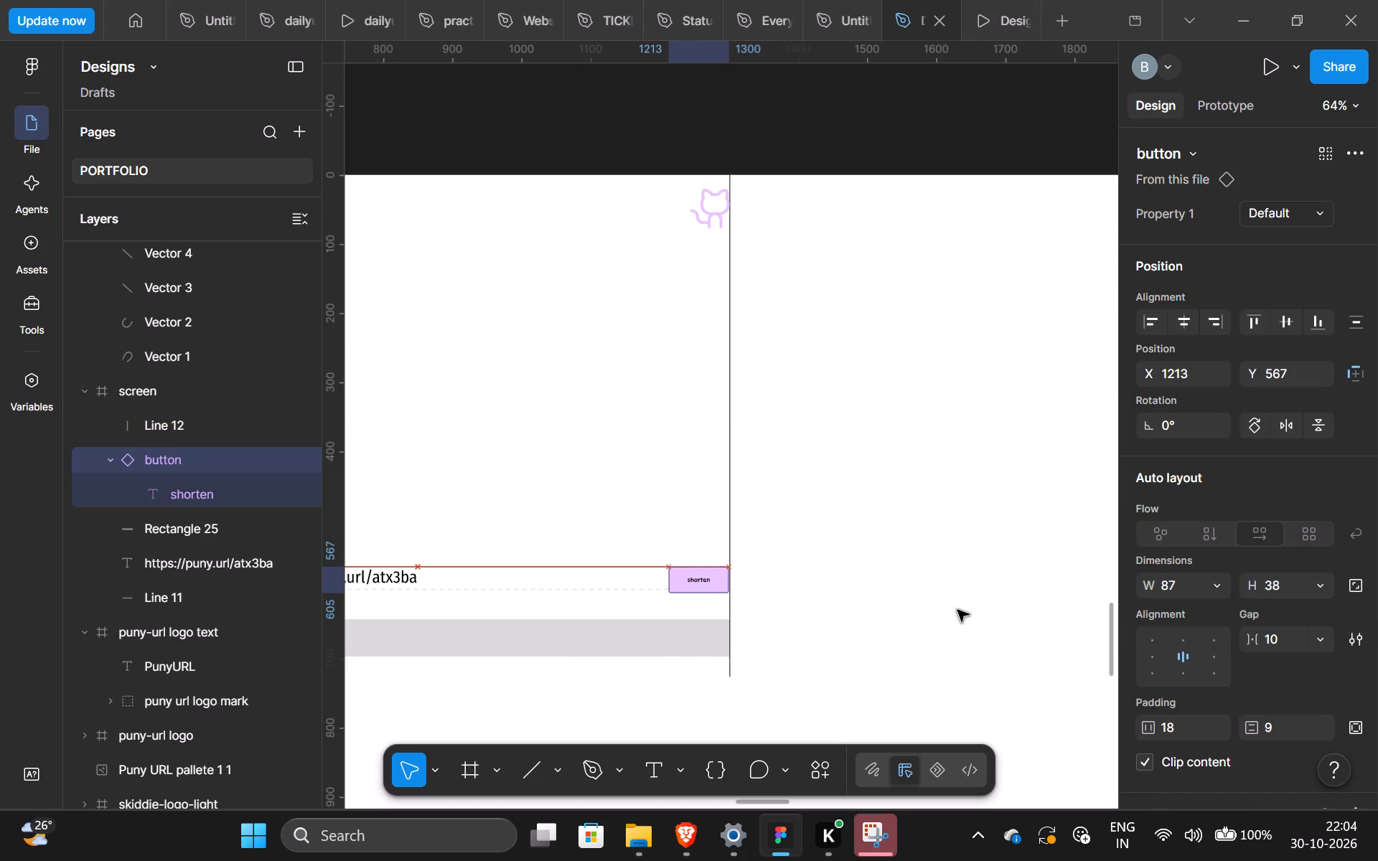
key("Right")
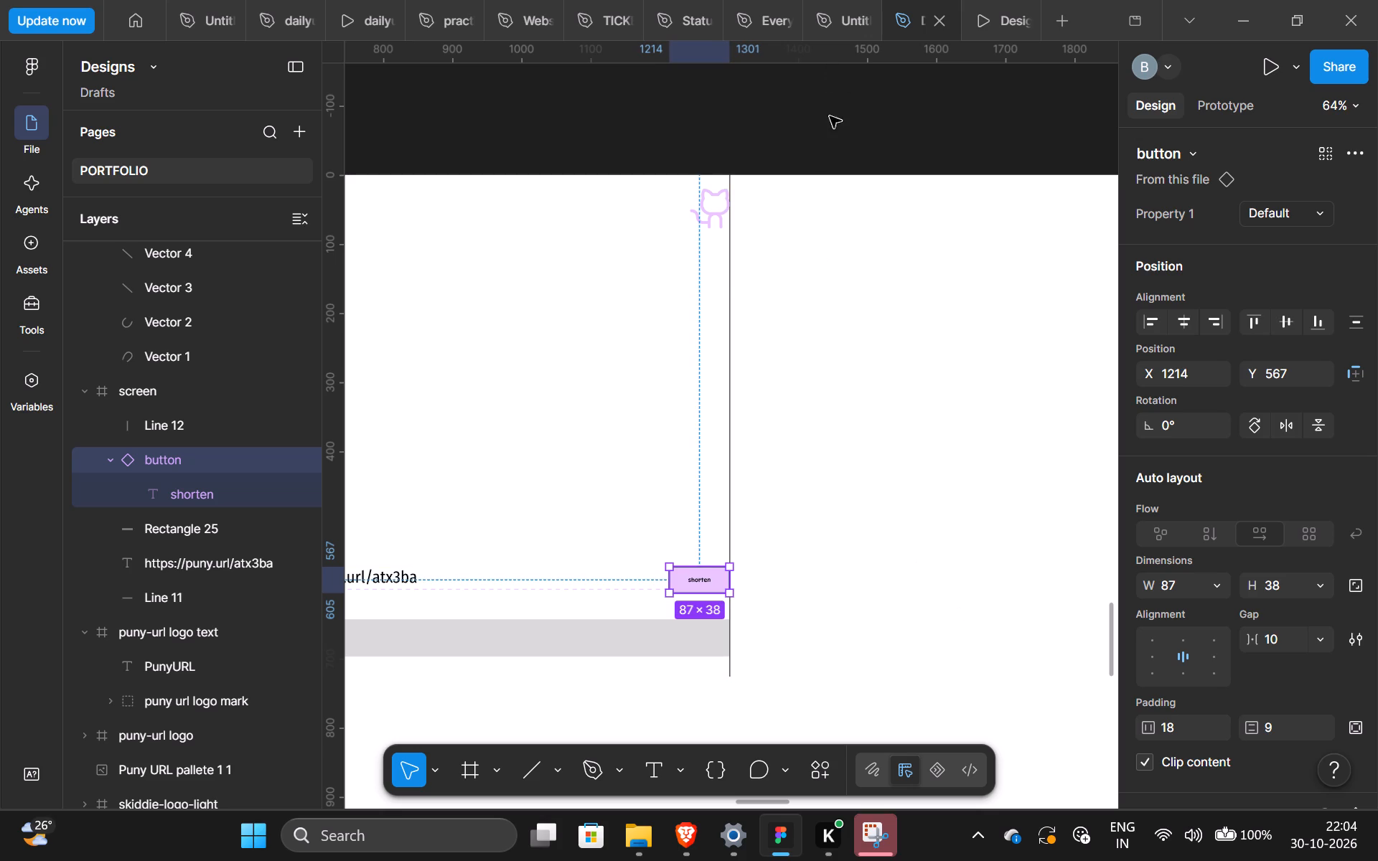
Delete the vertical guide line at X 1301 from the screen frame.
left_click(726, 278)
key("BackSpace")
Shorten the dashed line beneath the URL text, keeping it horizontal, so it ends just before the shorten button.
scroll(632, 212, "right", 1)
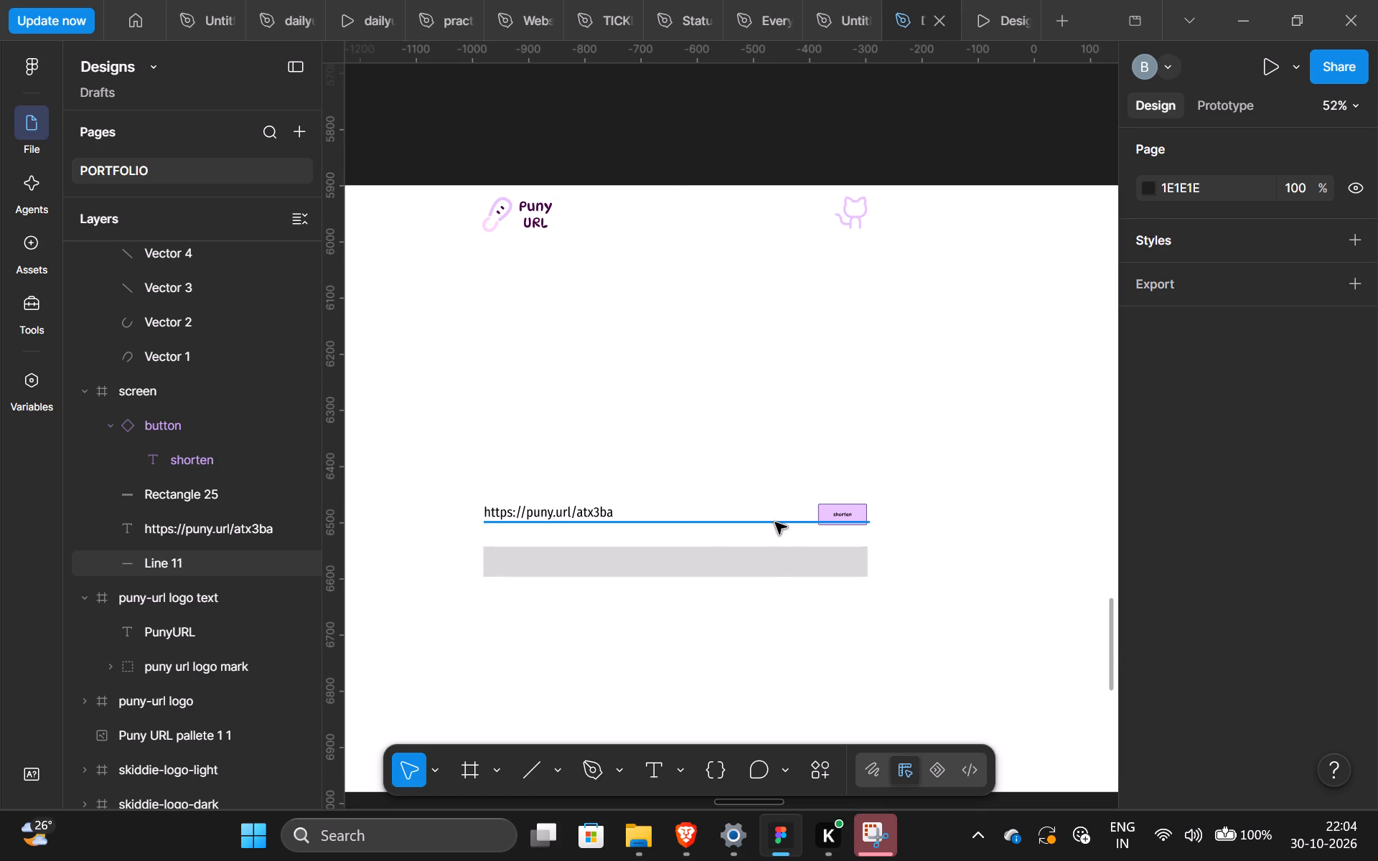
left_click(775, 522)
left_click_drag(870, 524, 845, 529)
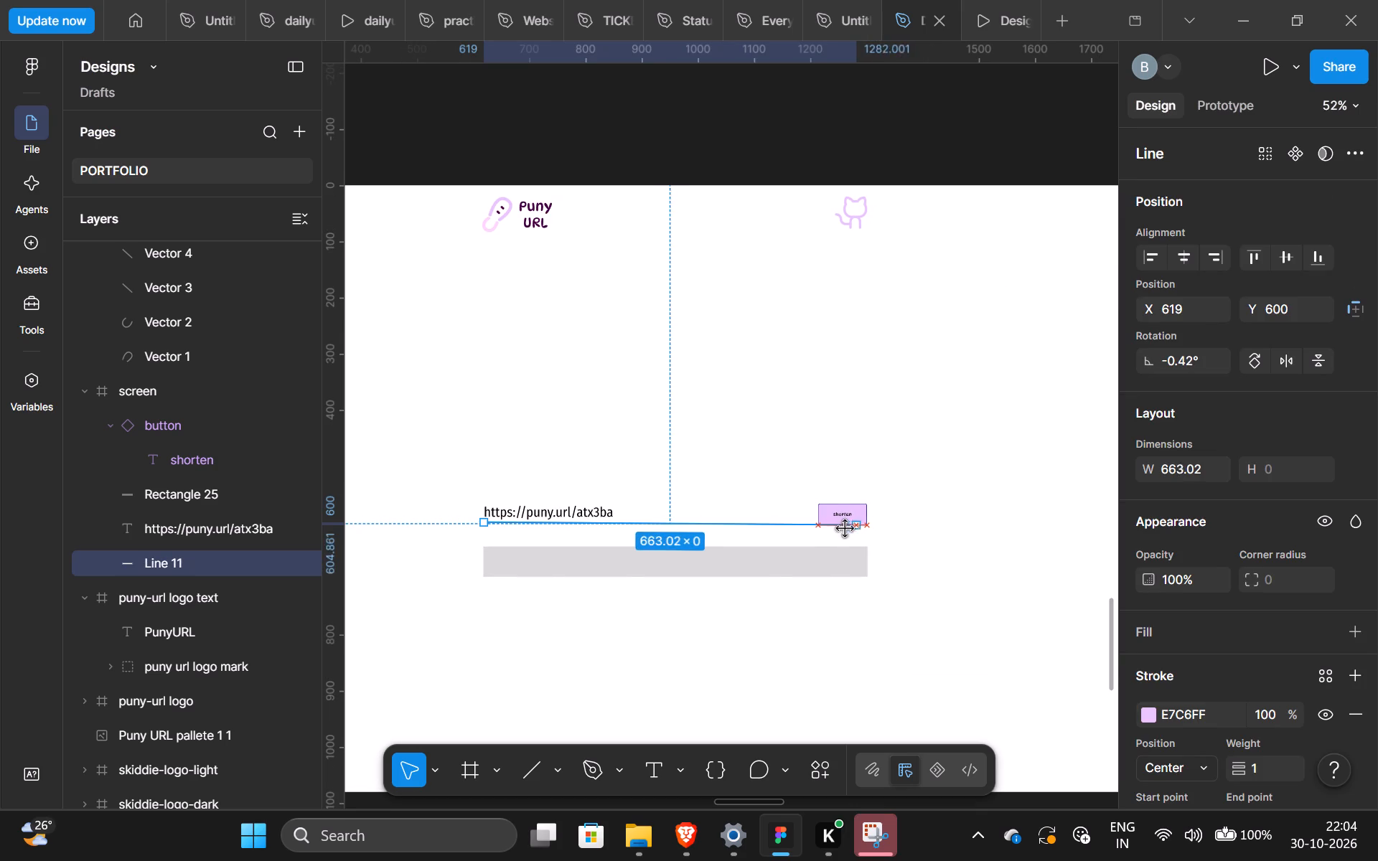
left_click_drag(845, 529, 810, 529)
left_click(700, 135)
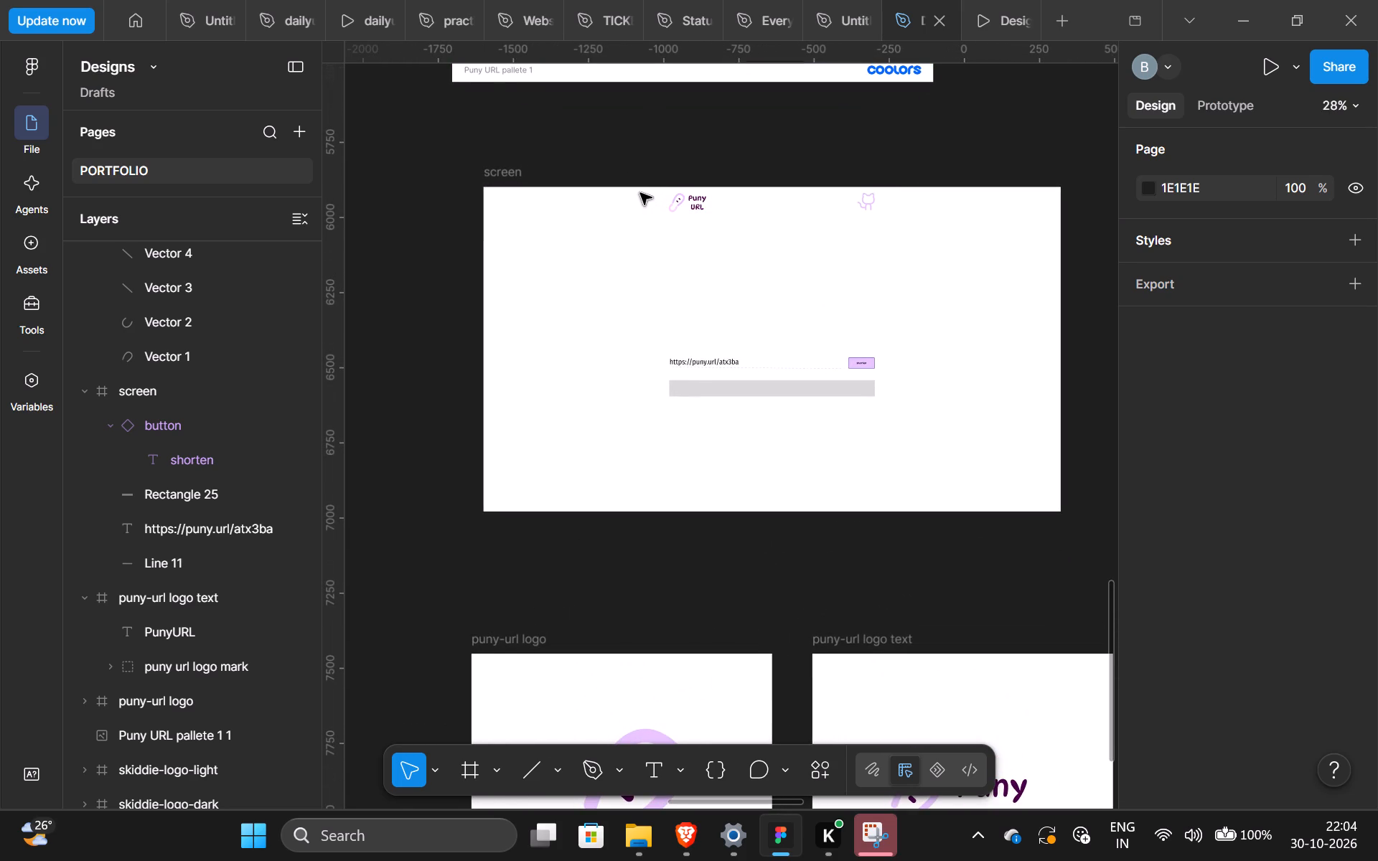
Move the header group, URL text, dashed line, grey rectangle and shorten button down together, placing the header at Y 6028.
left_click_drag(640, 194, 953, 555)
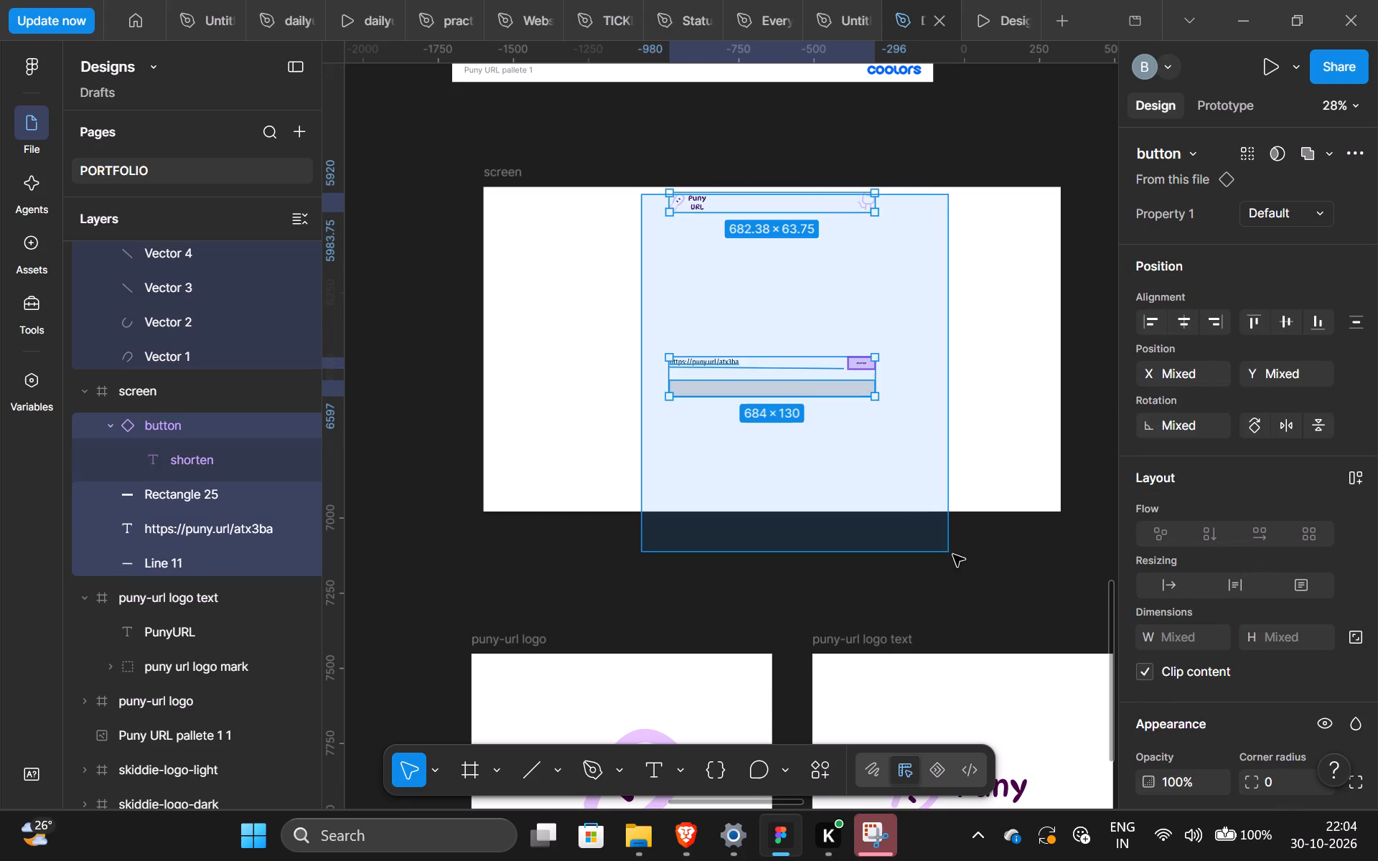
left_click_drag(953, 555, 958, 555)
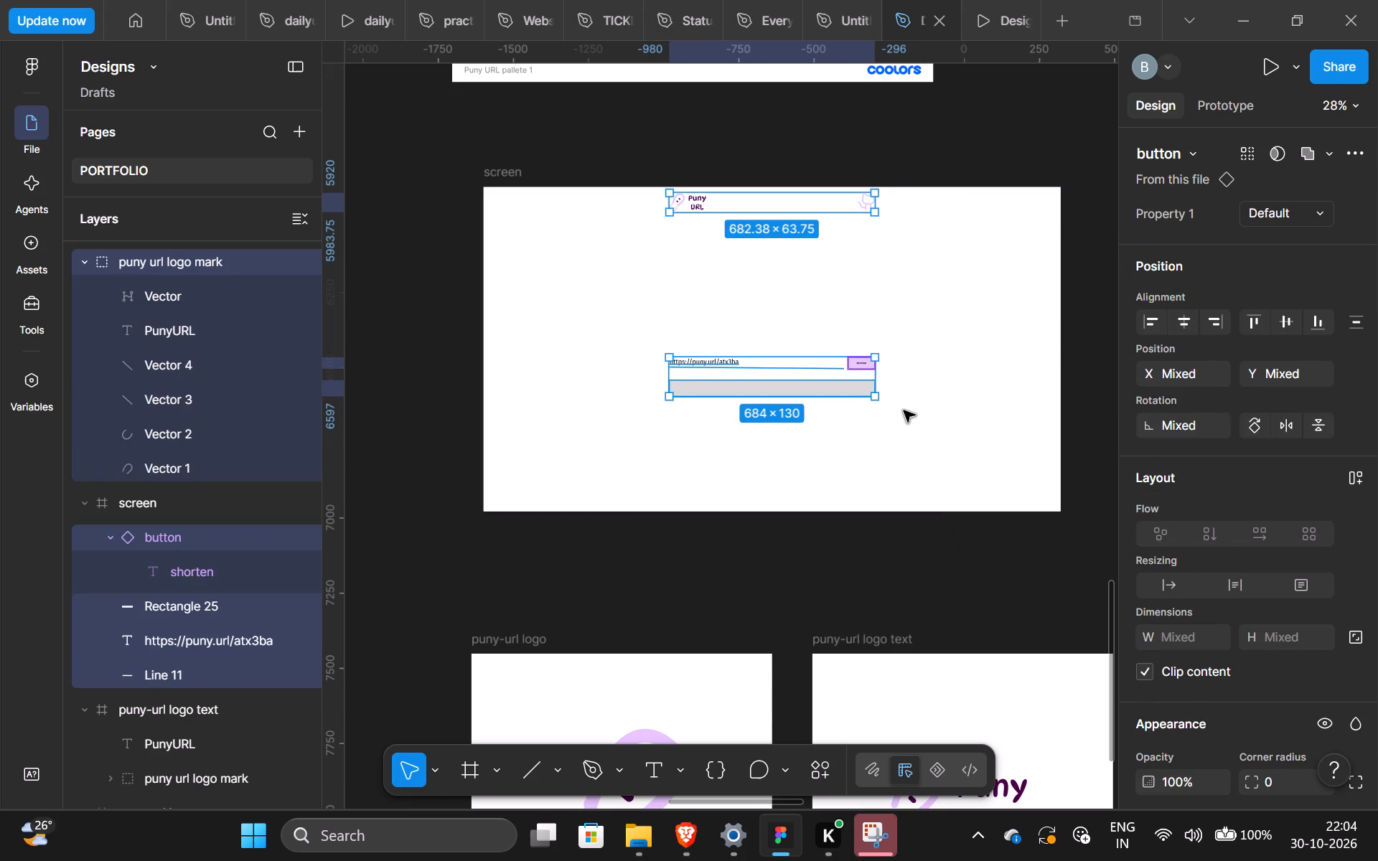
key("Down")
key("Down")
key("Down")
key("Down")
key("Down")
key("Down")
key("Down")
key("Down")
key("Down")
key("Down")
key("Down")
key("Down")
key("Down")
key("Down")
key("Down")
key("Down")
key("Down")
key("Down")
key("Down")
key("Down")
key("Down")
key("Down")
key("Down")
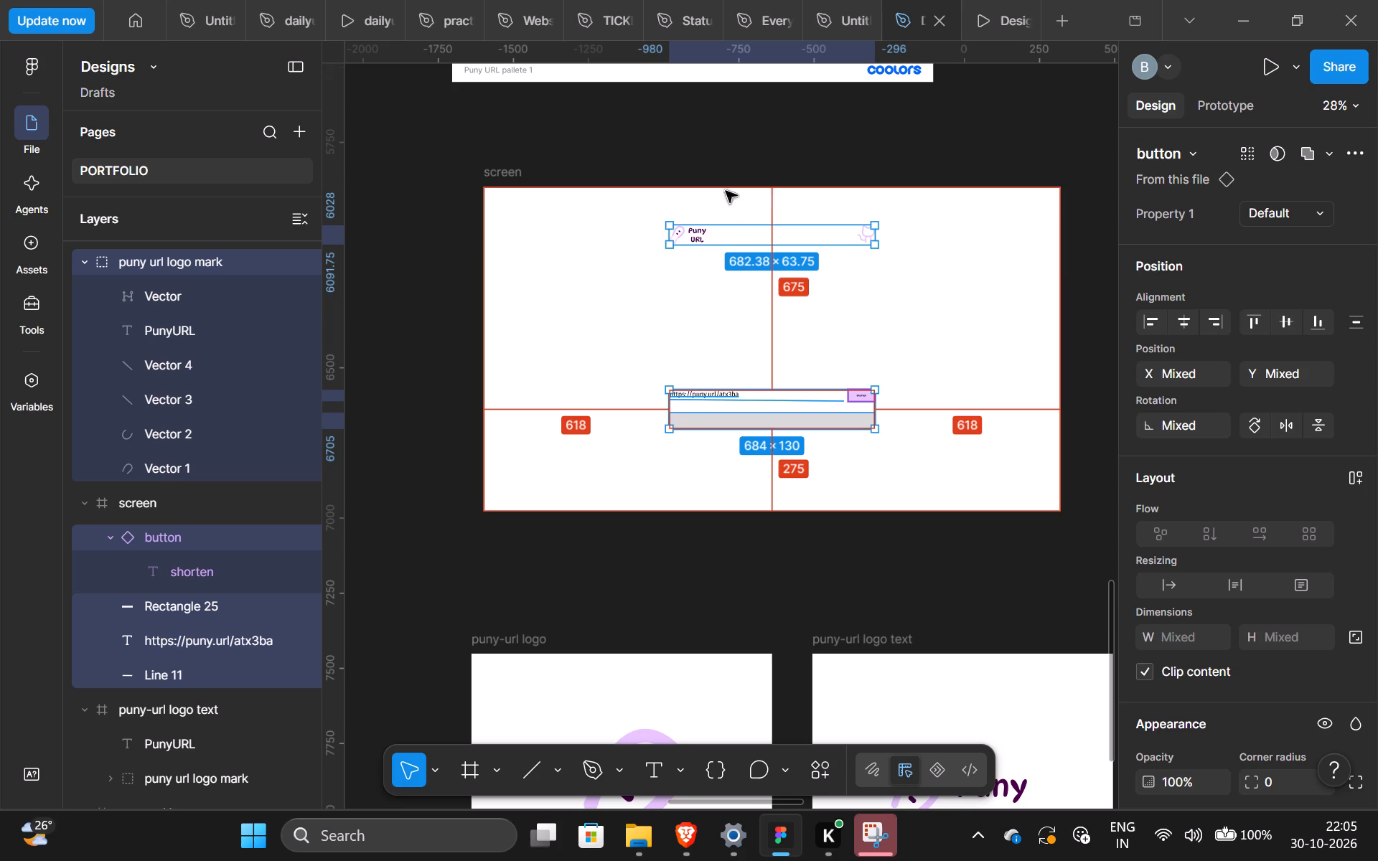
Nudge only the header group with the Puny URL logo and cat icon down to Y 6104, 204 px below the frame's upper edge.
left_click(774, 232)
left_click_drag(650, 217, 761, 235)
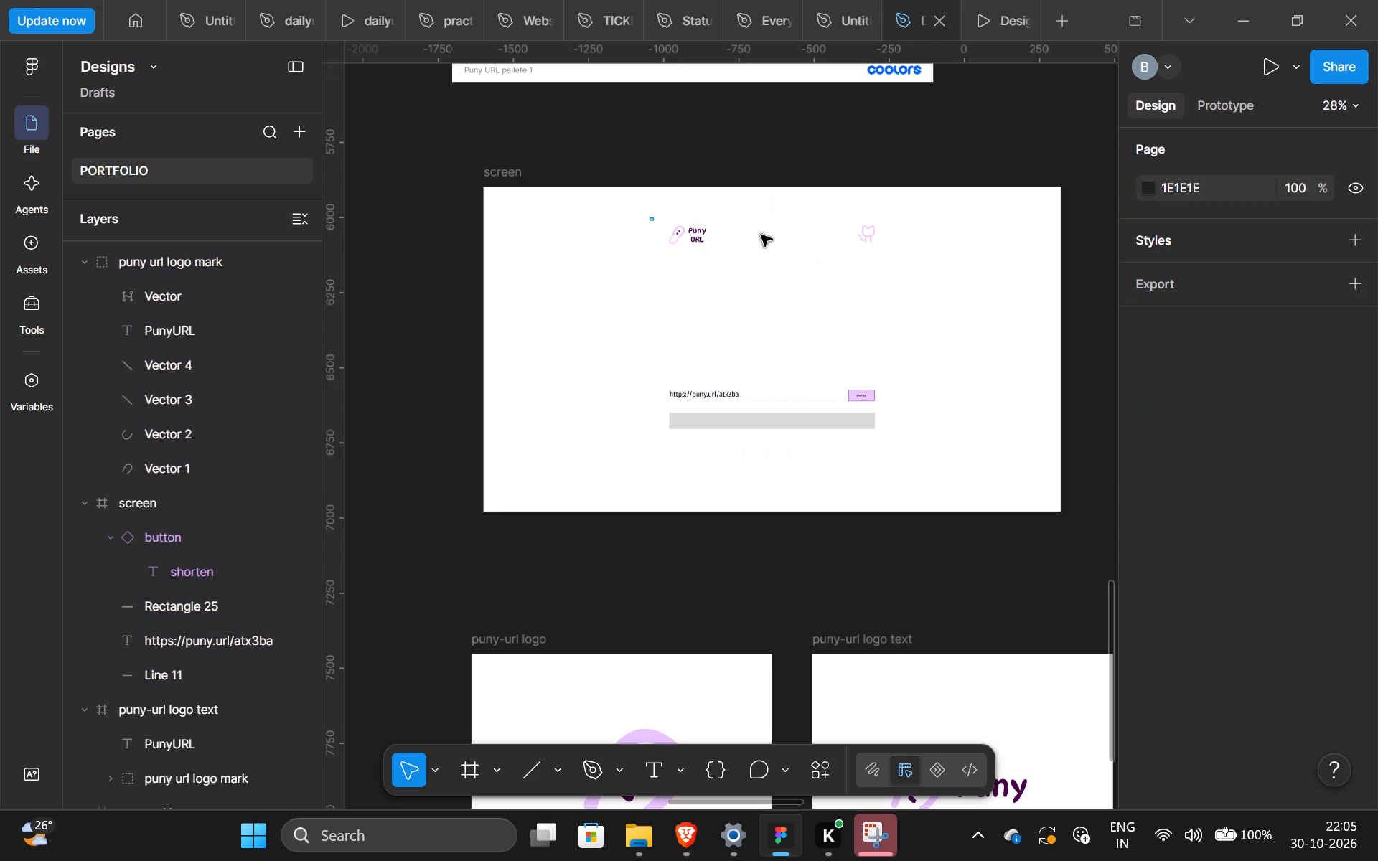
left_click_drag(761, 235, 902, 256)
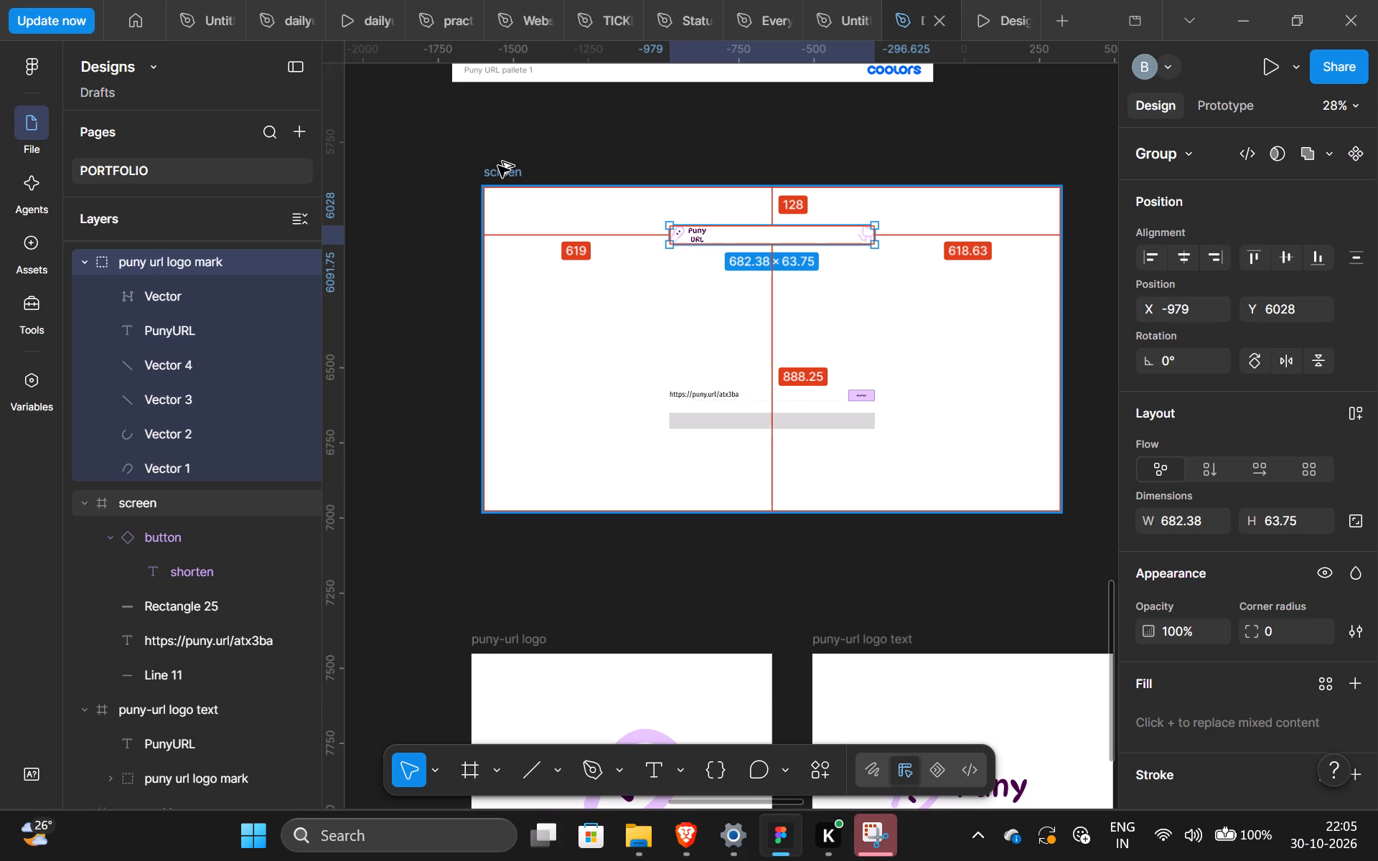
key("alt+Down")
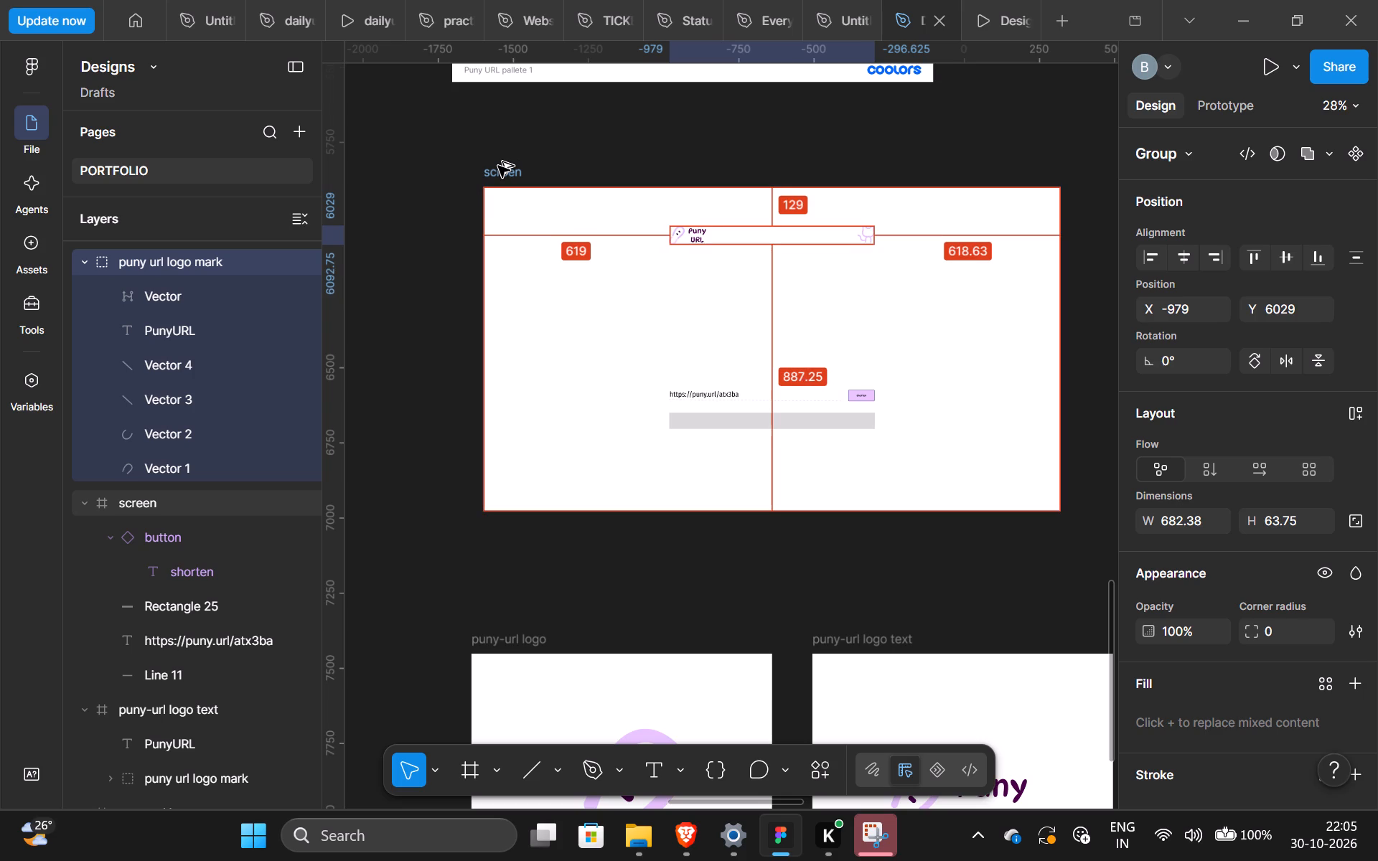
key("alt+Down")
key("alt+Down")
key("alt+Down")
key("alt+Down")
key("alt+Down")
key("alt+Down")
key("alt+Down")
key("alt+Down")
key("alt+Down")
key("alt+Down")
key("alt+Down")
key("alt+Down")
key("alt+Down")
key("alt+Down")
key("alt+Down")
key("alt+Down")
key("alt+Down")
key("alt+Down")
key("alt+Down")
key("alt+Down")
key("alt+Down")
key("alt+Down")
key("alt+Down")
key("alt+Down")
key("alt+Down")
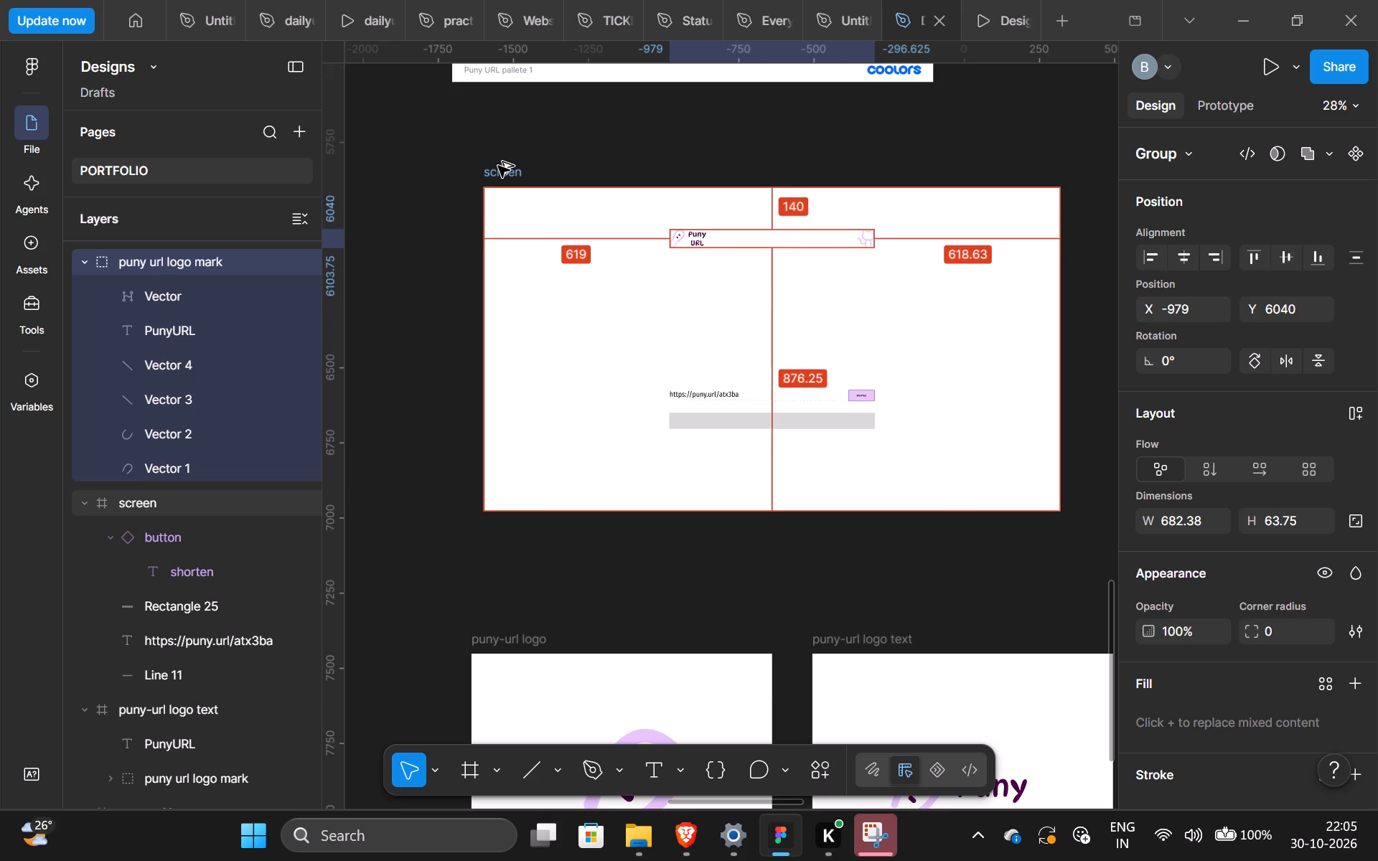
key("alt+Down")
key("alt+Down")
key("alt+Down")
key("alt+Down")
key("alt+Down")
key("alt+Down")
key("alt+Down")
key("alt+Down")
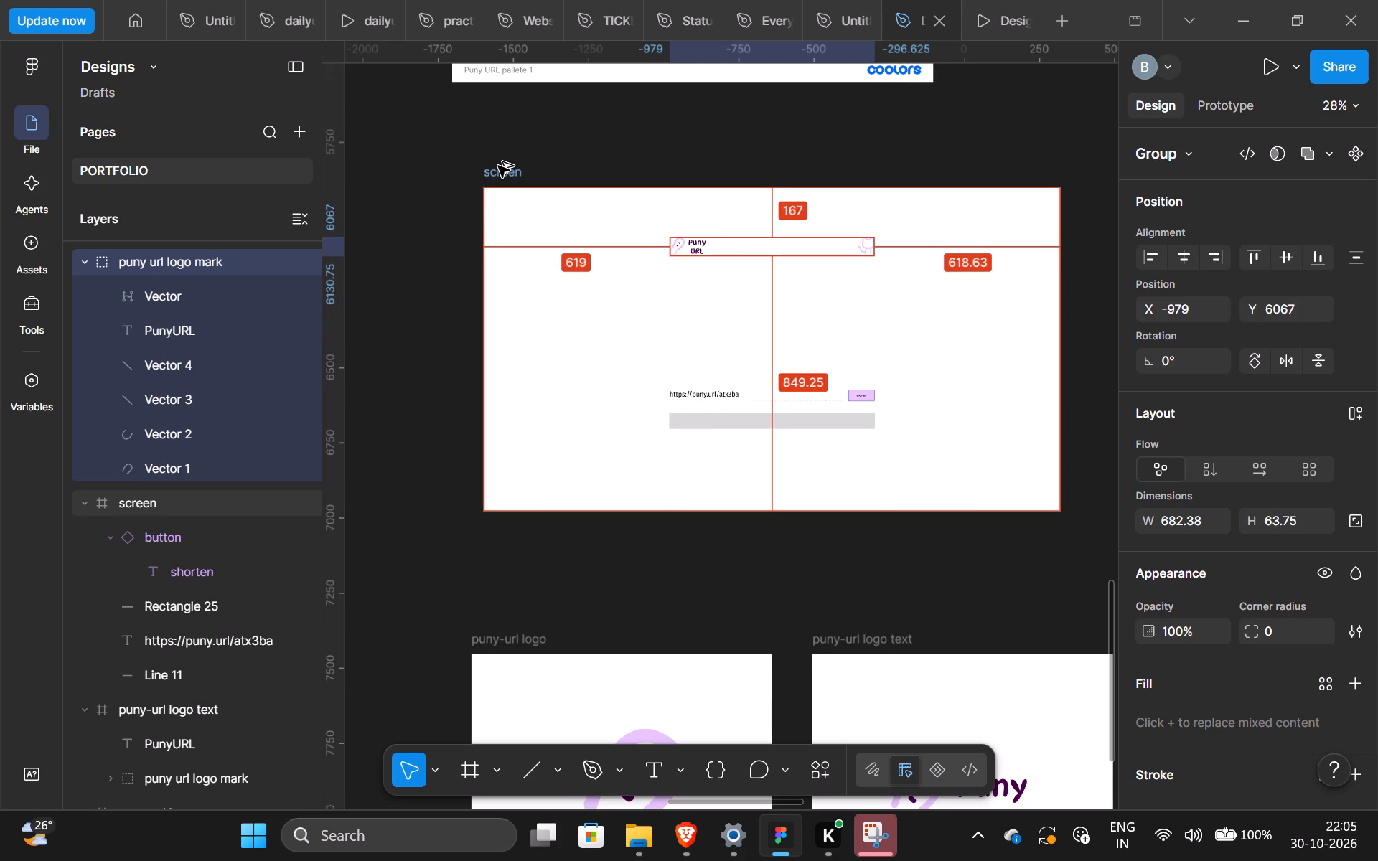
key("alt+Down")
key("alt+Down")
key("alt+Down")
key("alt+Down")
key("alt+Down")
key("alt+Down")
key("alt+Down")
key("alt+Down")
key("alt+Down")
key("alt+Down")
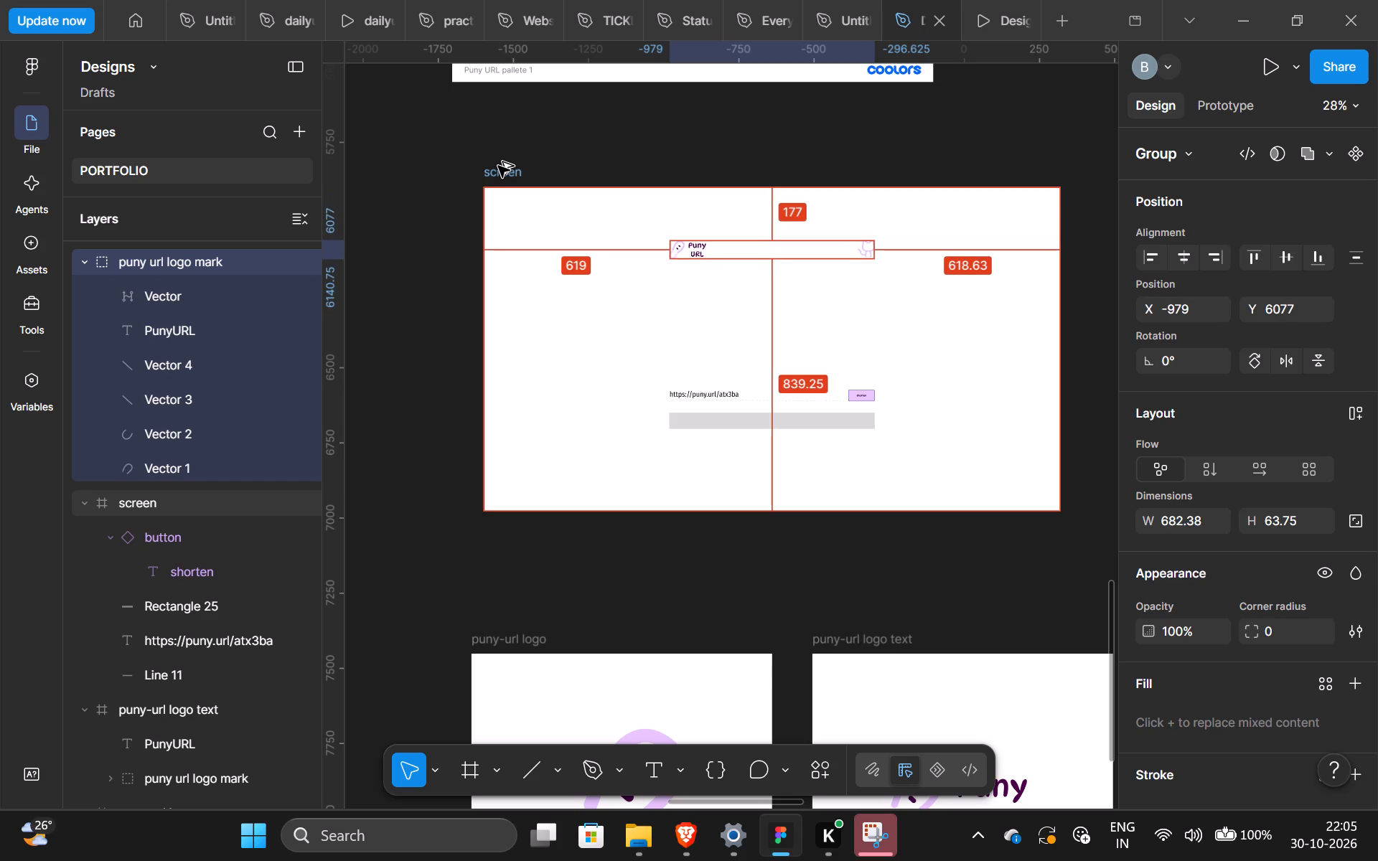
key("alt+Down")
key("alt+Down")
key("alt+Down")
key("alt+Down")
key("alt+Down")
key("alt+Down")
key("alt+Down")
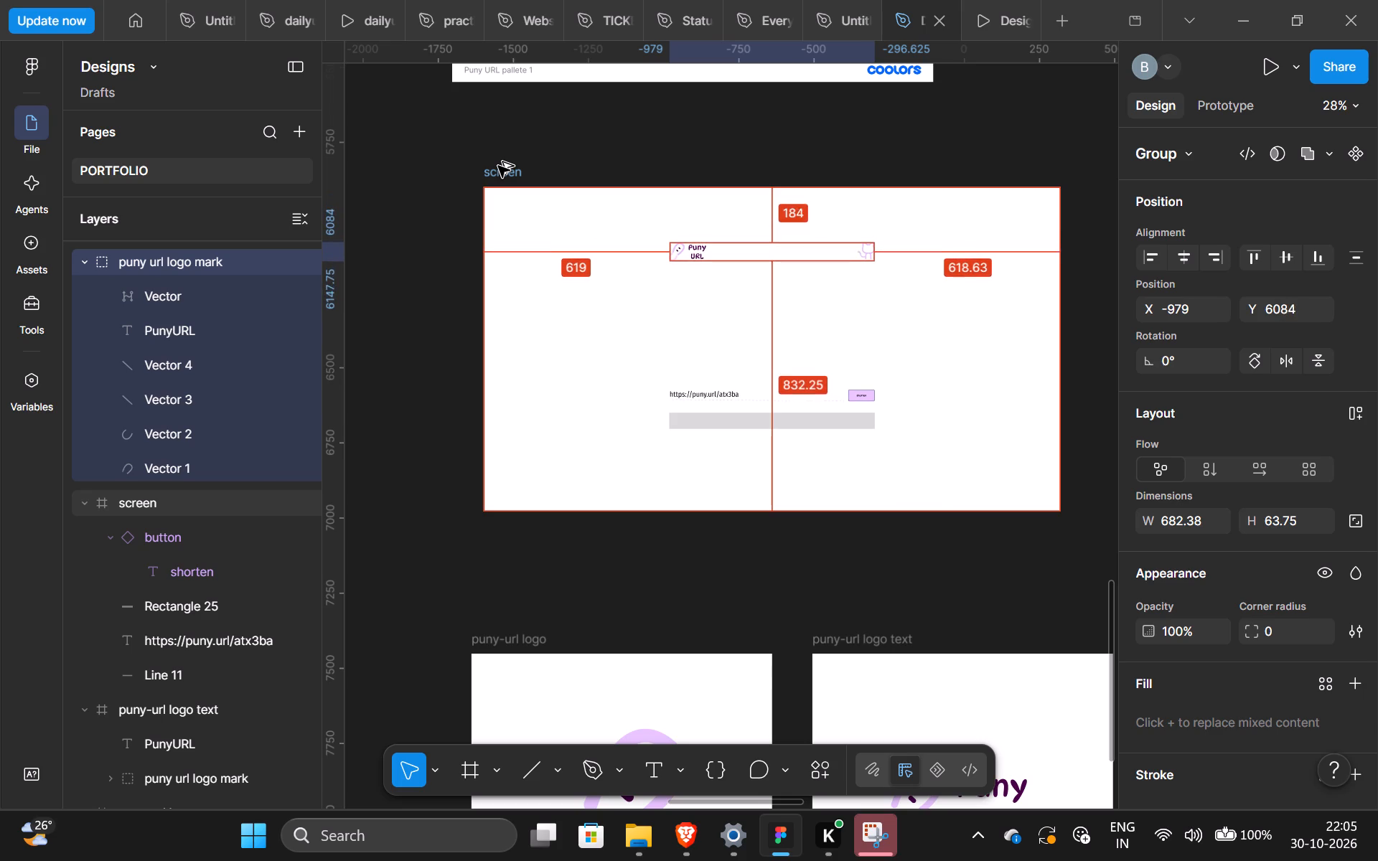
key("alt+Down")
key("alt+Down")
key("alt+Down")
key("alt+Down")
key("alt+Down")
key("alt+Down")
key("alt+Down")
key("alt+Down")
key("alt+Down")
key("alt+Down")
key("alt+Down")
key("alt+Down")
key("alt+Down")
key("alt+Down")
key("alt+Down")
key("alt+Down")
key("alt+Down")
key("alt+Down")
key("alt+Down")
key("alt+Down")
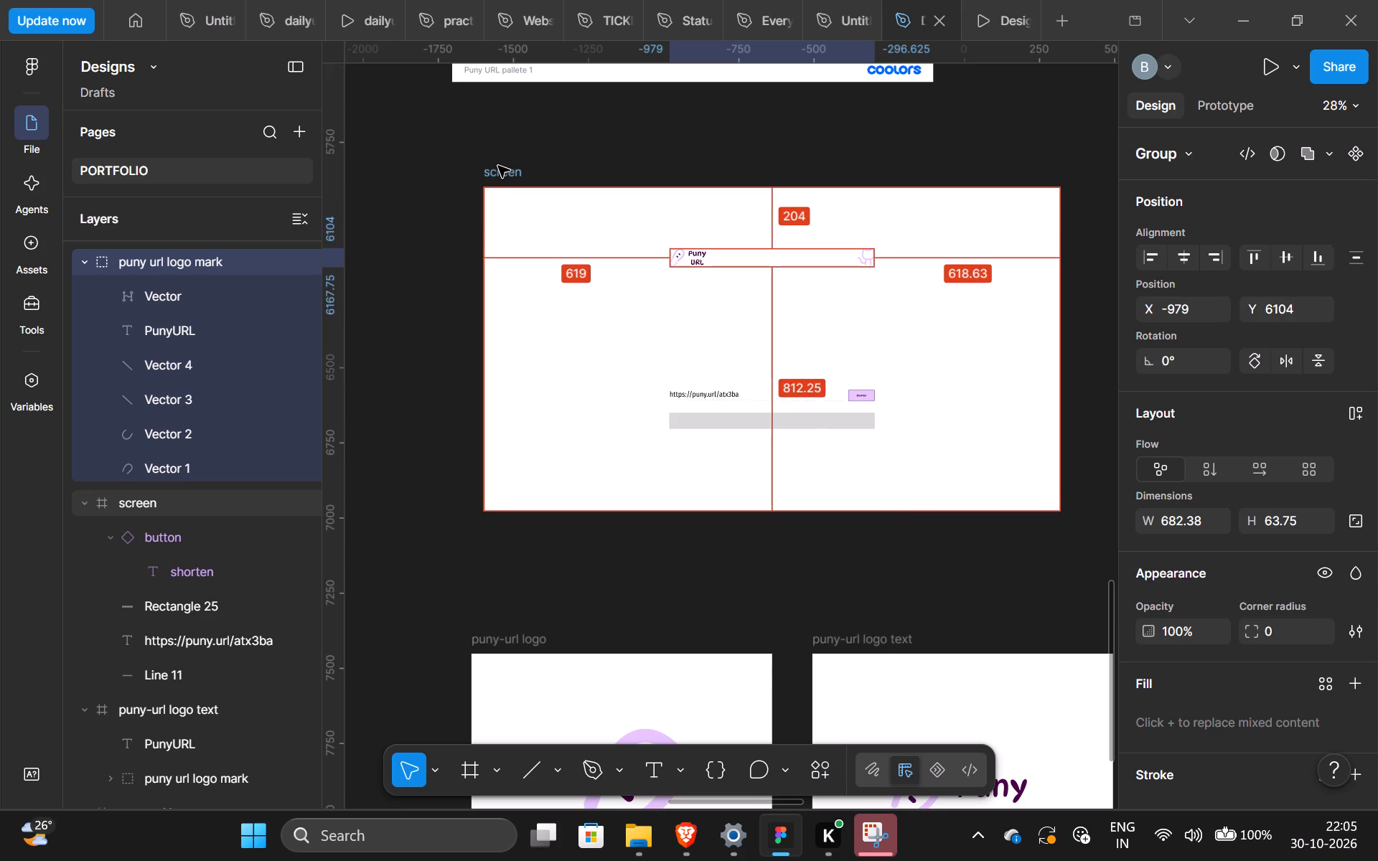
Nudge the URL text, dashed line, grey rectangle and shorten button down together until they sit 220 px above the screen frame's lower edge.
left_click_drag(586, 344, 947, 452)
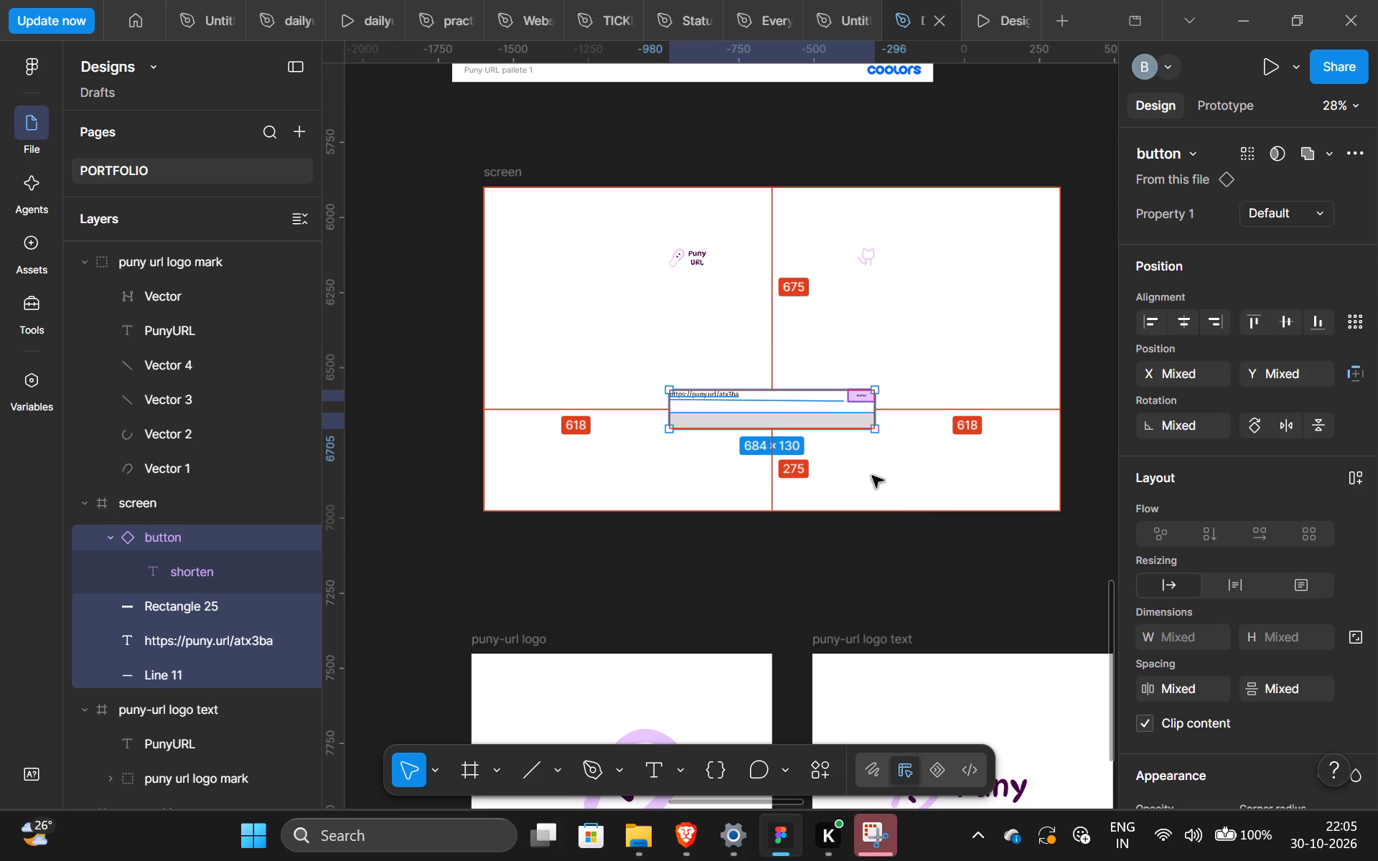
key("alt+Down")
key("alt+Down")
key("alt+Down")
key("alt+Down")
key("alt+Down")
key("alt+Down")
key("alt+Down")
key("alt+Down")
key("alt+Down")
key("alt+Down")
key("alt+Down")
key("alt+Down")
key("alt+Down")
key("alt+Down")
key("alt+Down")
key("alt+Down")
key("alt+Down")
key("alt+Down")
key("alt+Down")
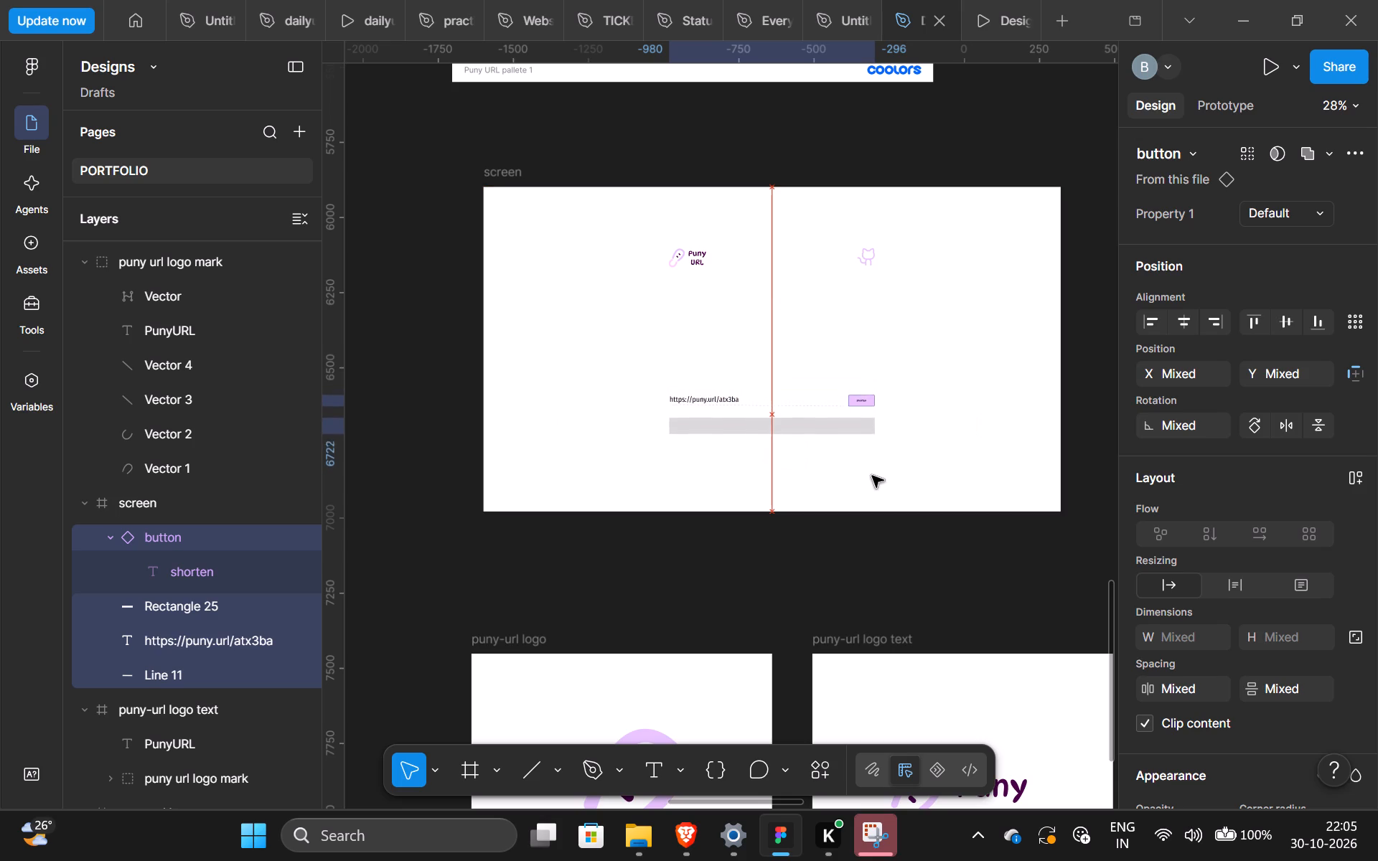
key("alt+Down")
key("alt+Down")
key("alt+Down")
key("alt+Down")
key("alt+Down")
key("alt+Down")
key("alt+Down")
key("alt+Down")
key("alt+Down")
key("alt+Down")
key("alt+Down")
key("alt+Down")
key("alt+Down")
key("alt+Down")
key("alt+Down")
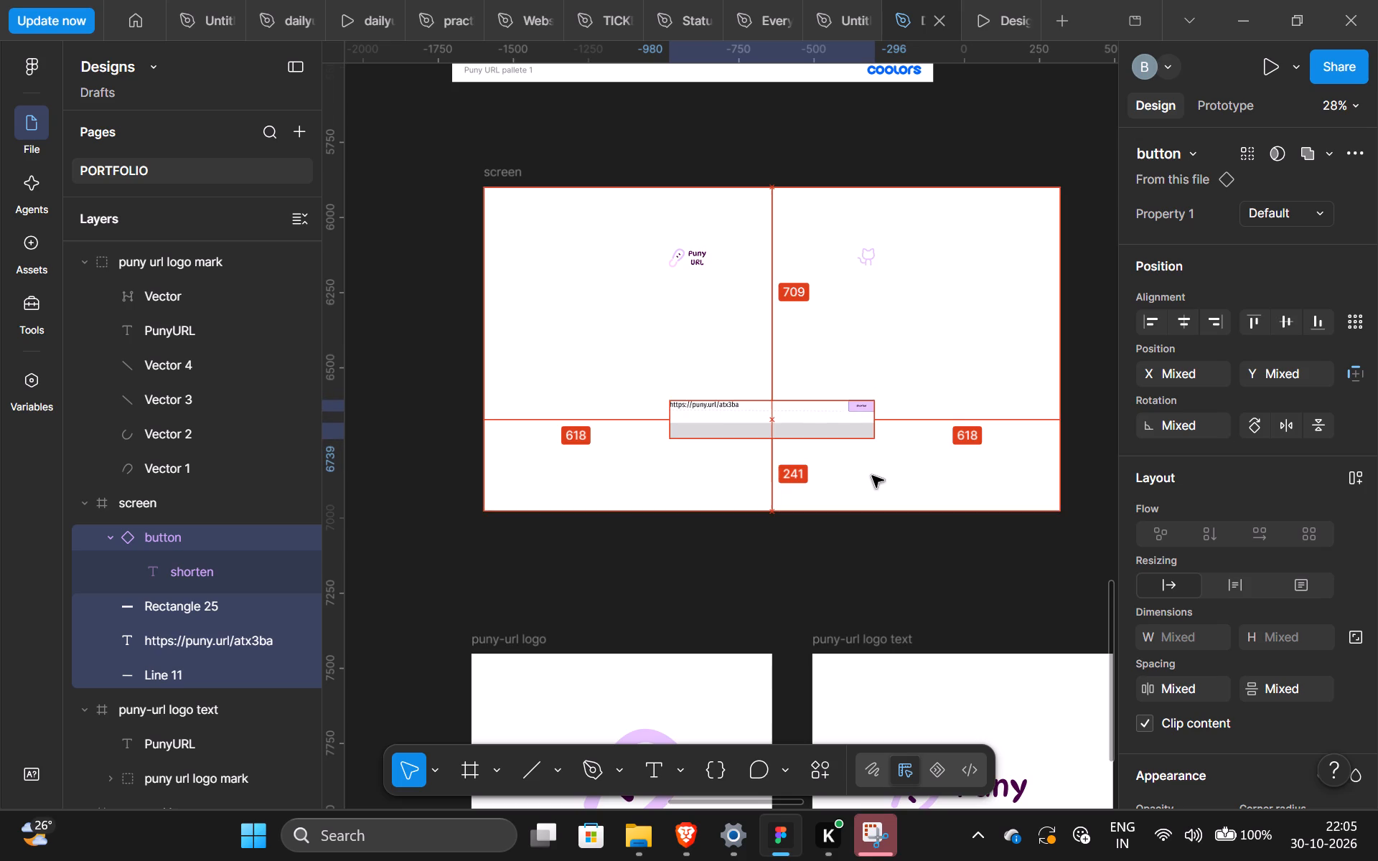
key("alt+Down")
key("alt+Down")
key("alt+Down")
key("alt+Down")
key("alt+Down")
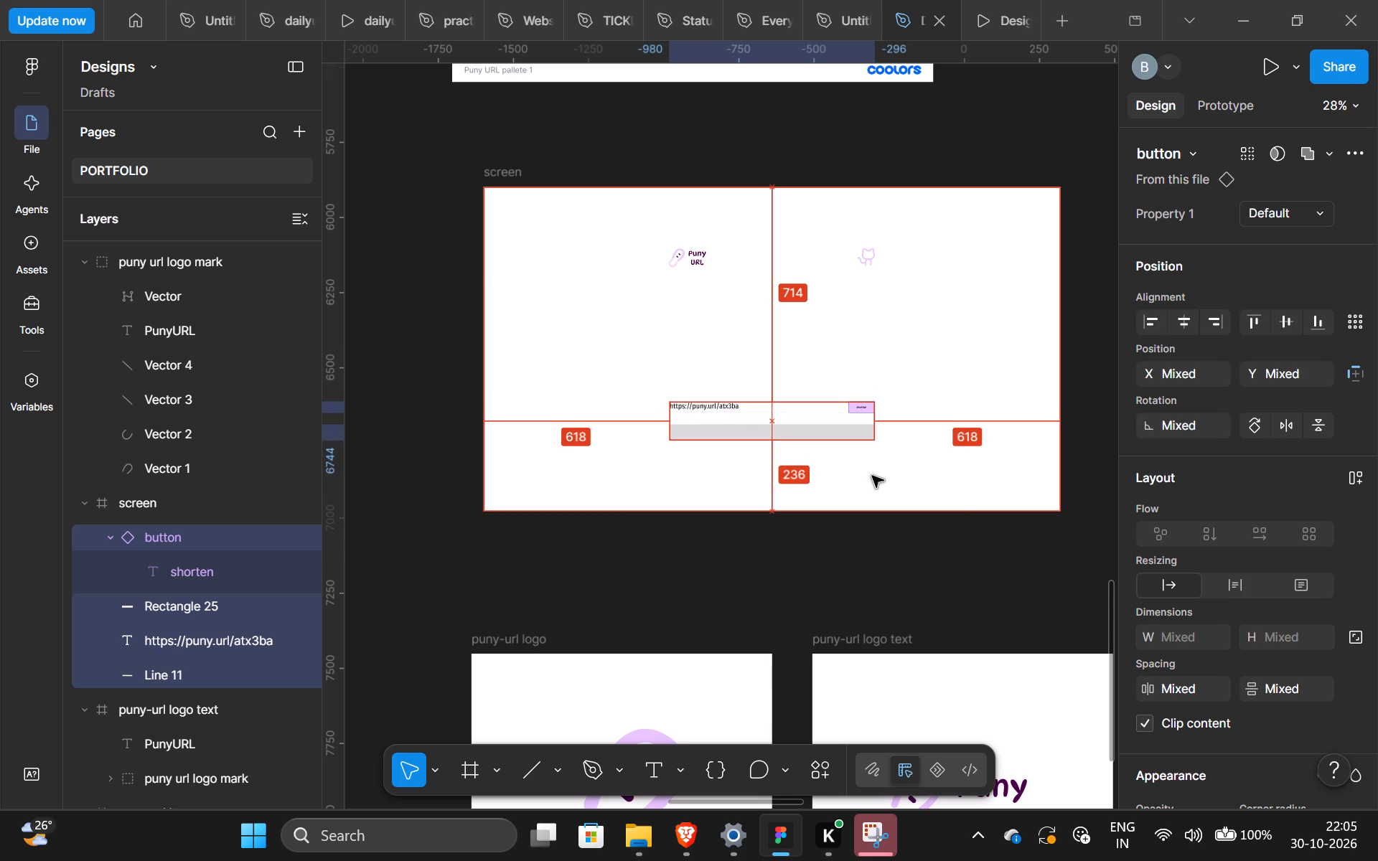
key("alt+Down")
key("alt+Down")
key("alt+Down")
key("alt+Down")
key("alt+Down")
key("alt+Down")
key("alt+Down")
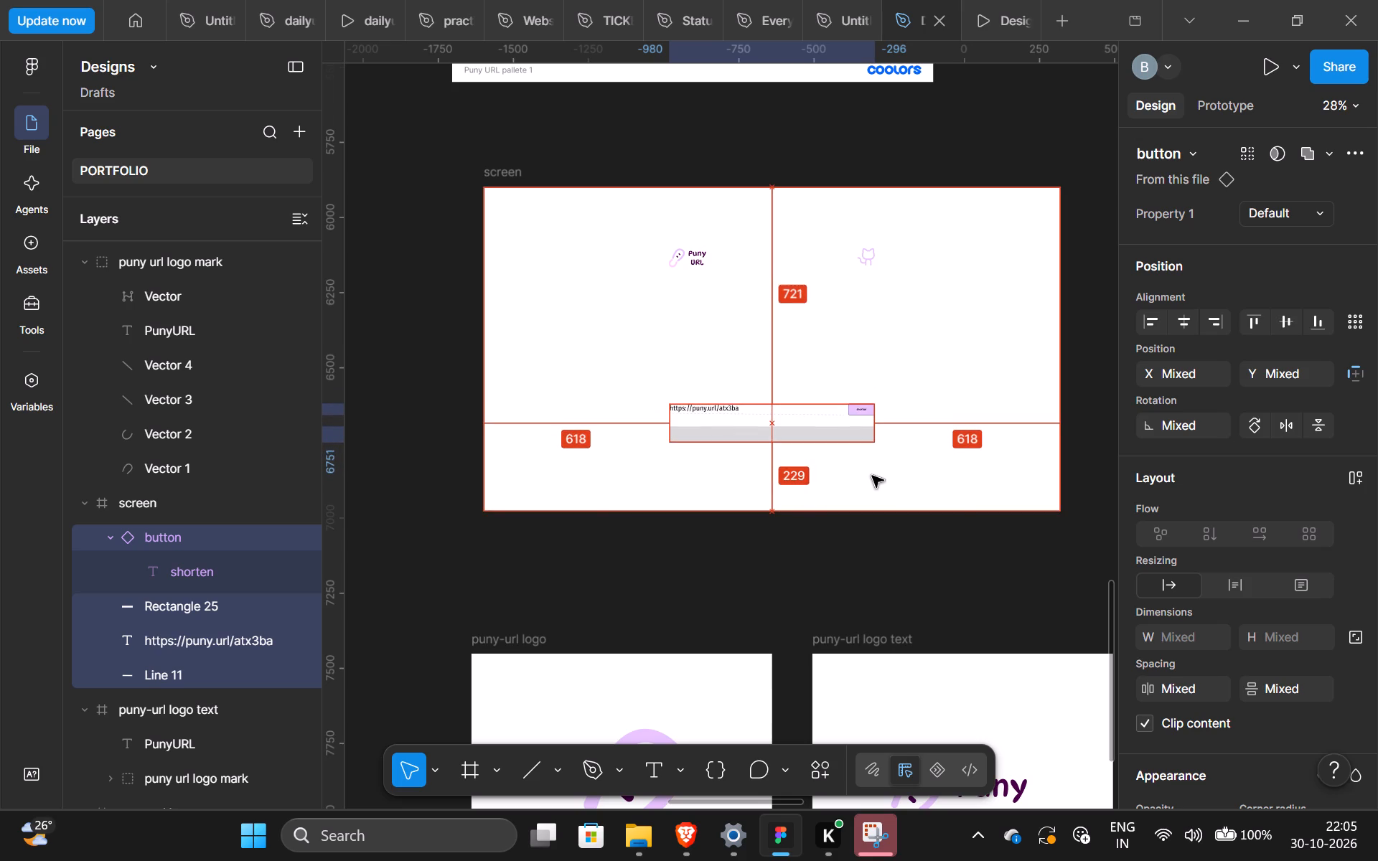
key("alt+Down")
key("alt+Down")
key("alt+Down")
key("alt+Down")
key("alt+Down")
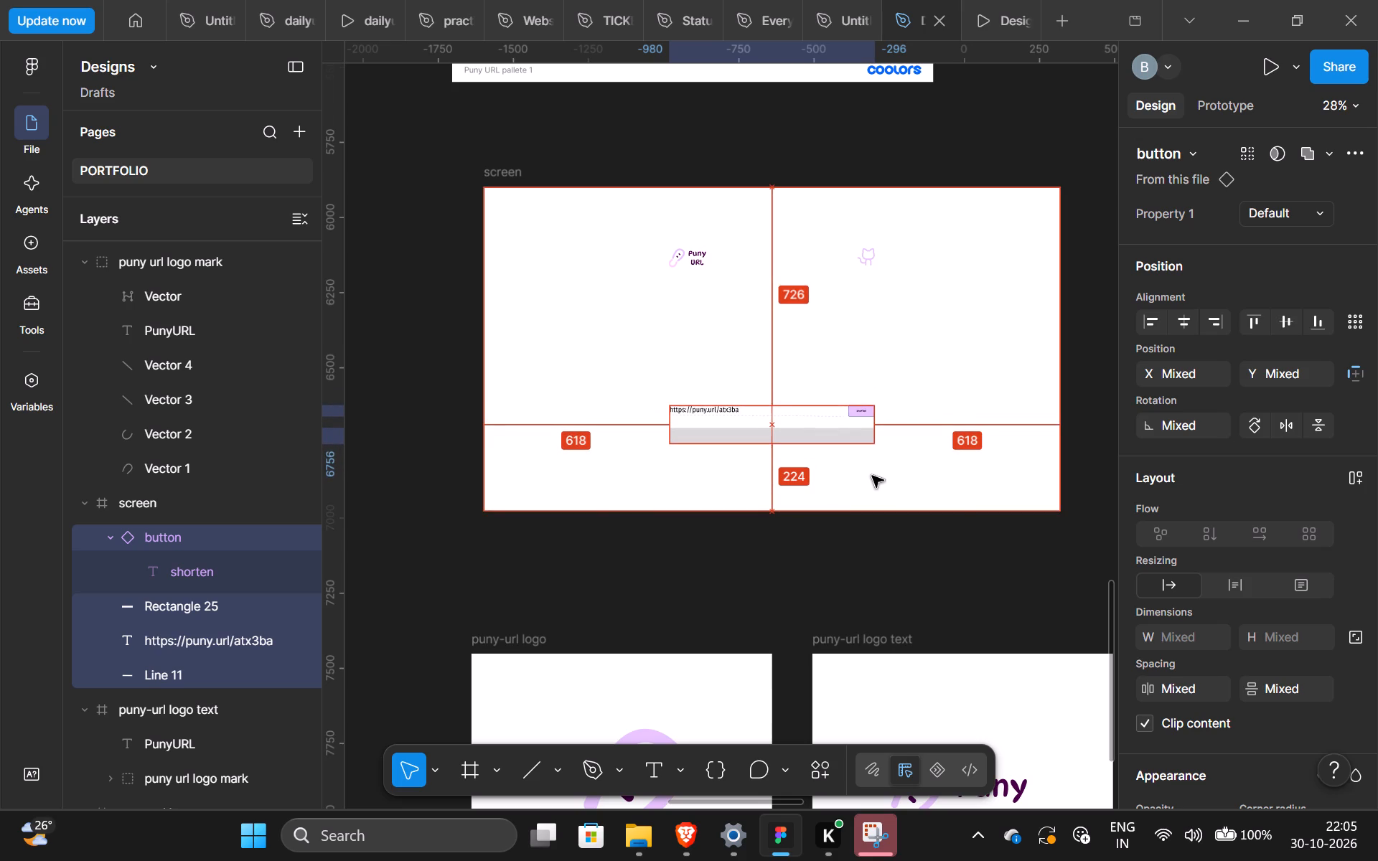
key("alt+Down")
key("alt+Down")
key("alt+Down")
key("alt+Down")
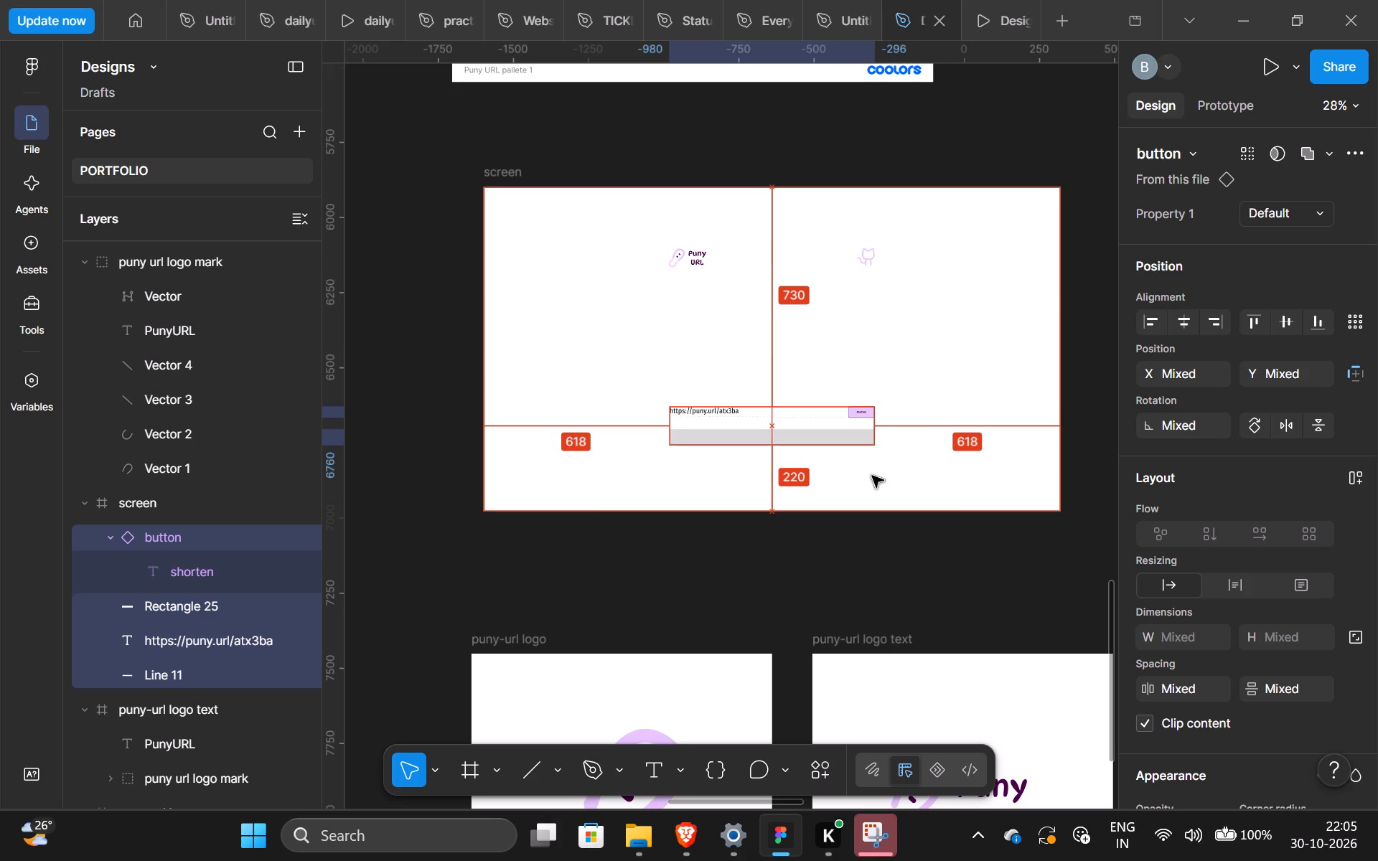
Nudge the header group with the Puny URL logo and cat icon down to about 220 px below the frame's upper edge, then deselect it.
left_click_drag(614, 233, 919, 282)
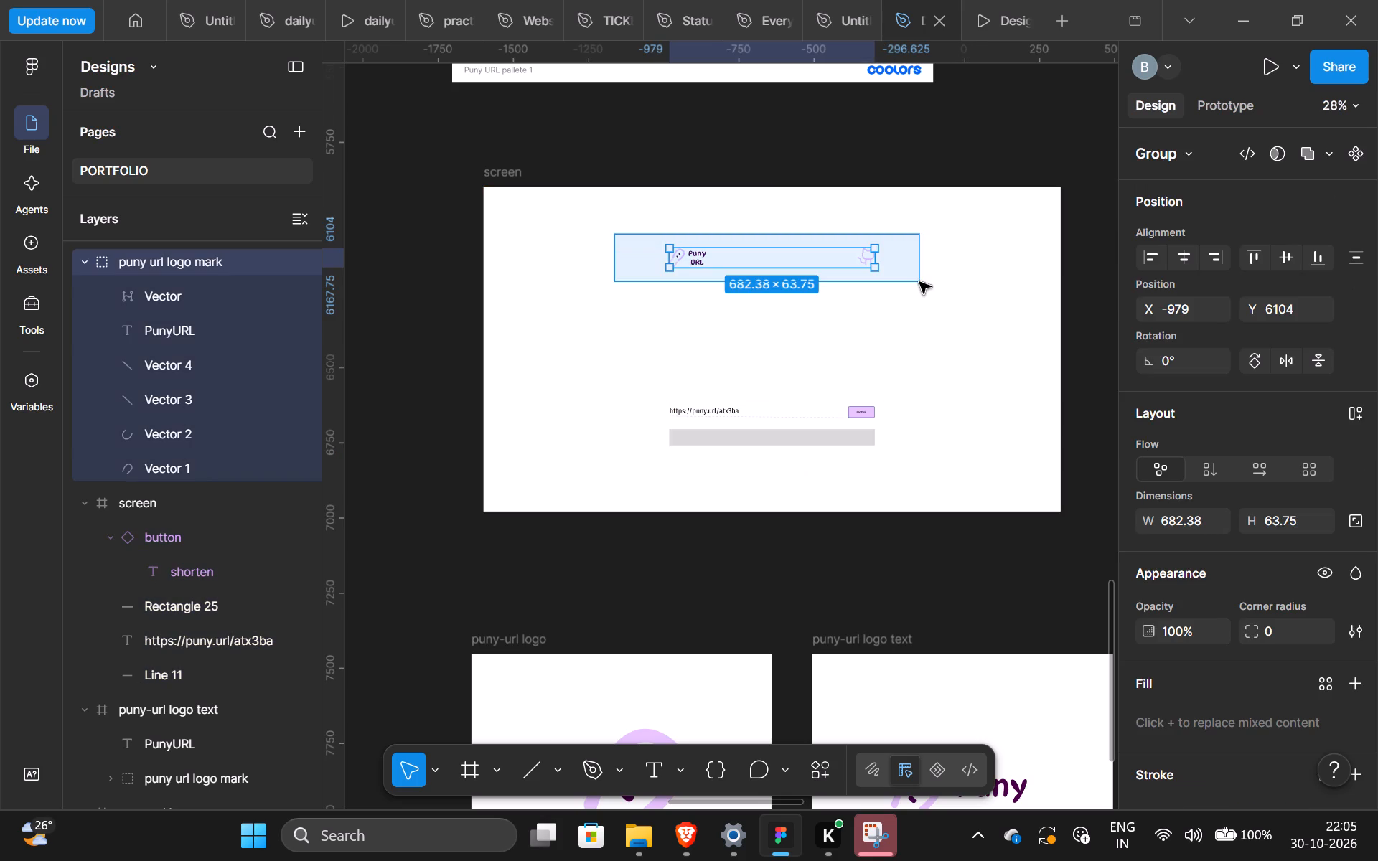
left_click_drag(919, 282, 920, 282)
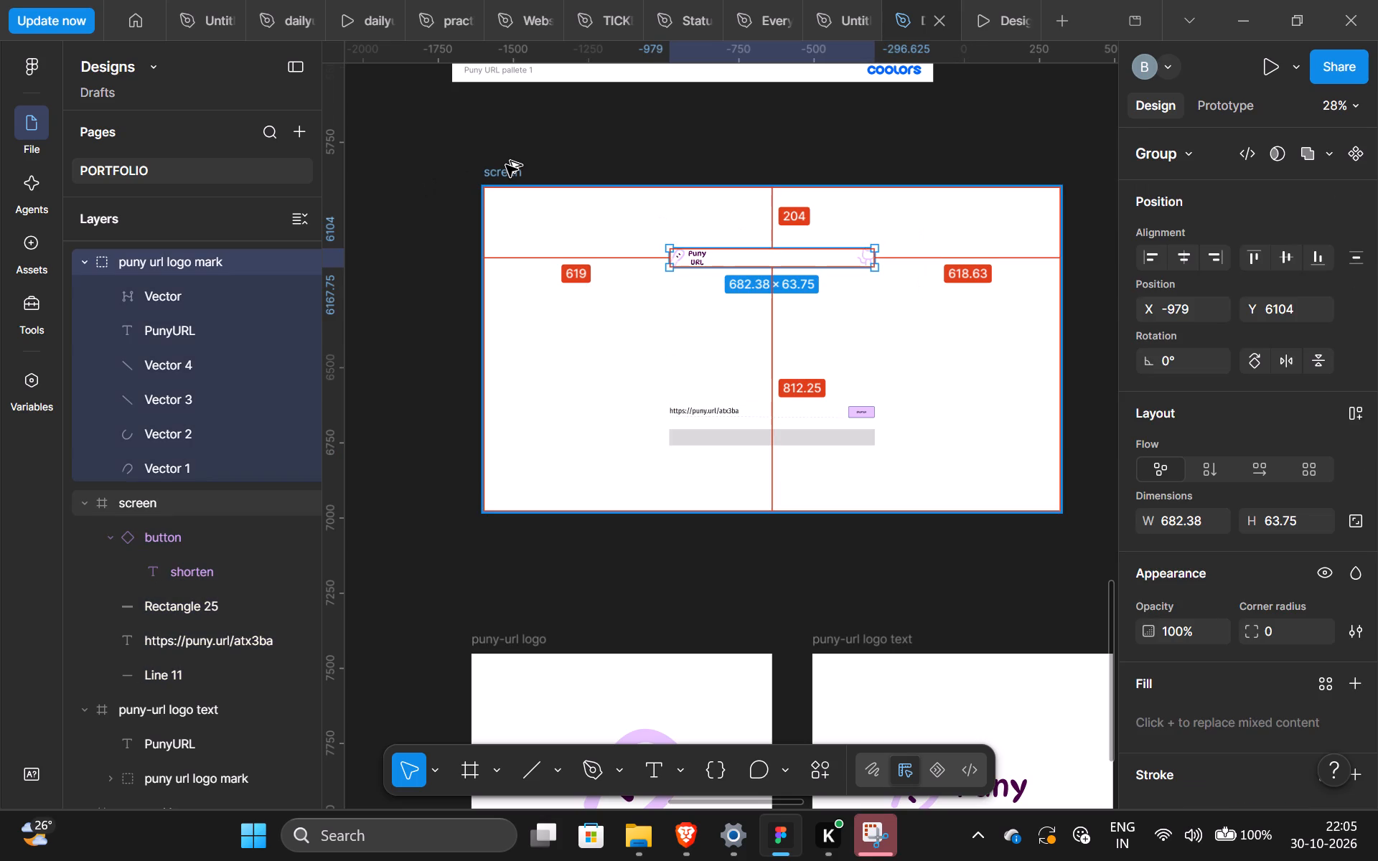
key("alt+Down")
key("alt+Down")
key("alt+Down")
key("alt+Down")
key("alt+Down")
key("alt+Down")
key("alt+Down")
key("alt+Down")
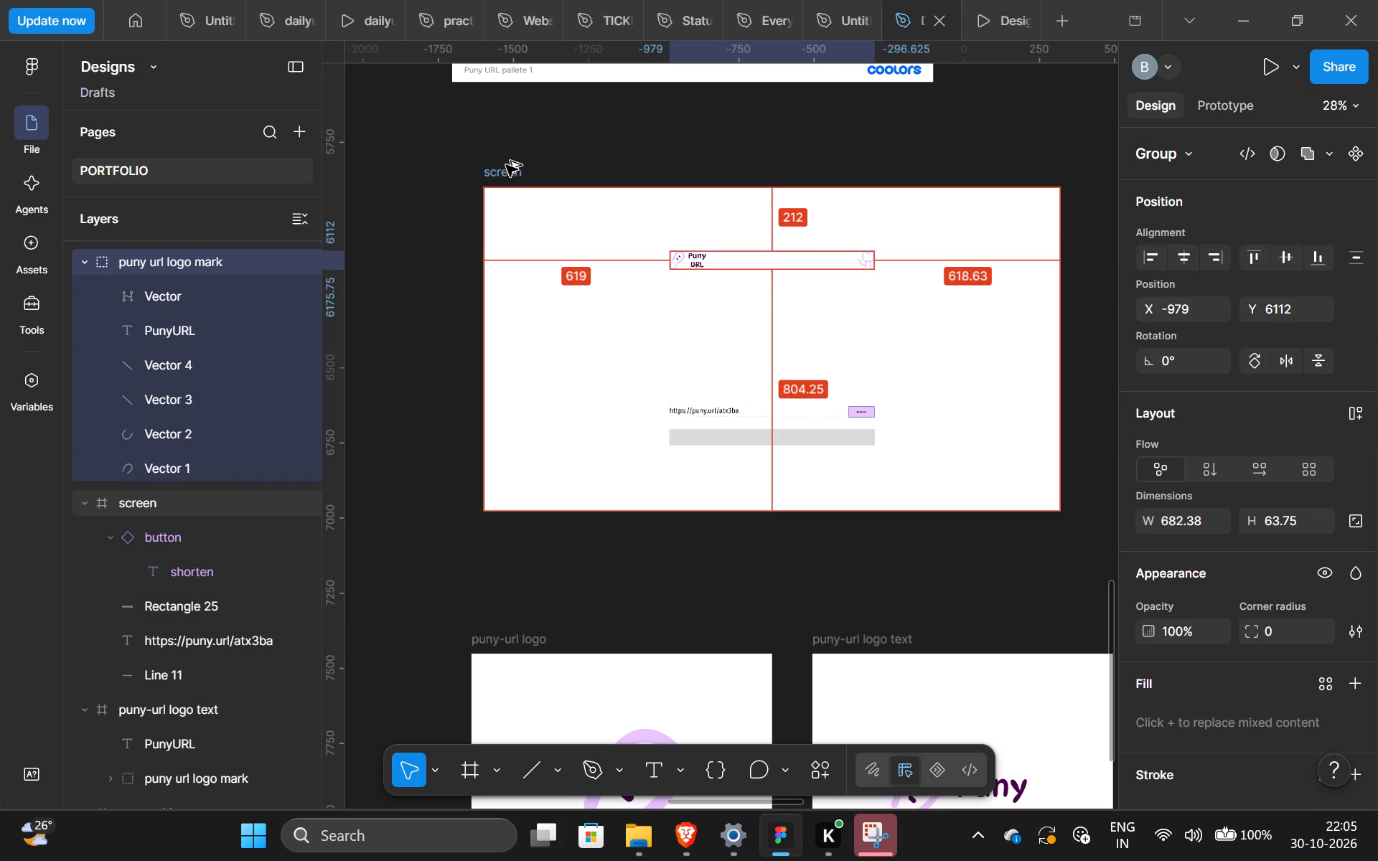
key("alt+Down")
key("alt+Down")
key("alt+Down")
key("alt+Down")
key("alt+Down")
key("alt+Down")
key("alt+Down")
key("alt+Down")
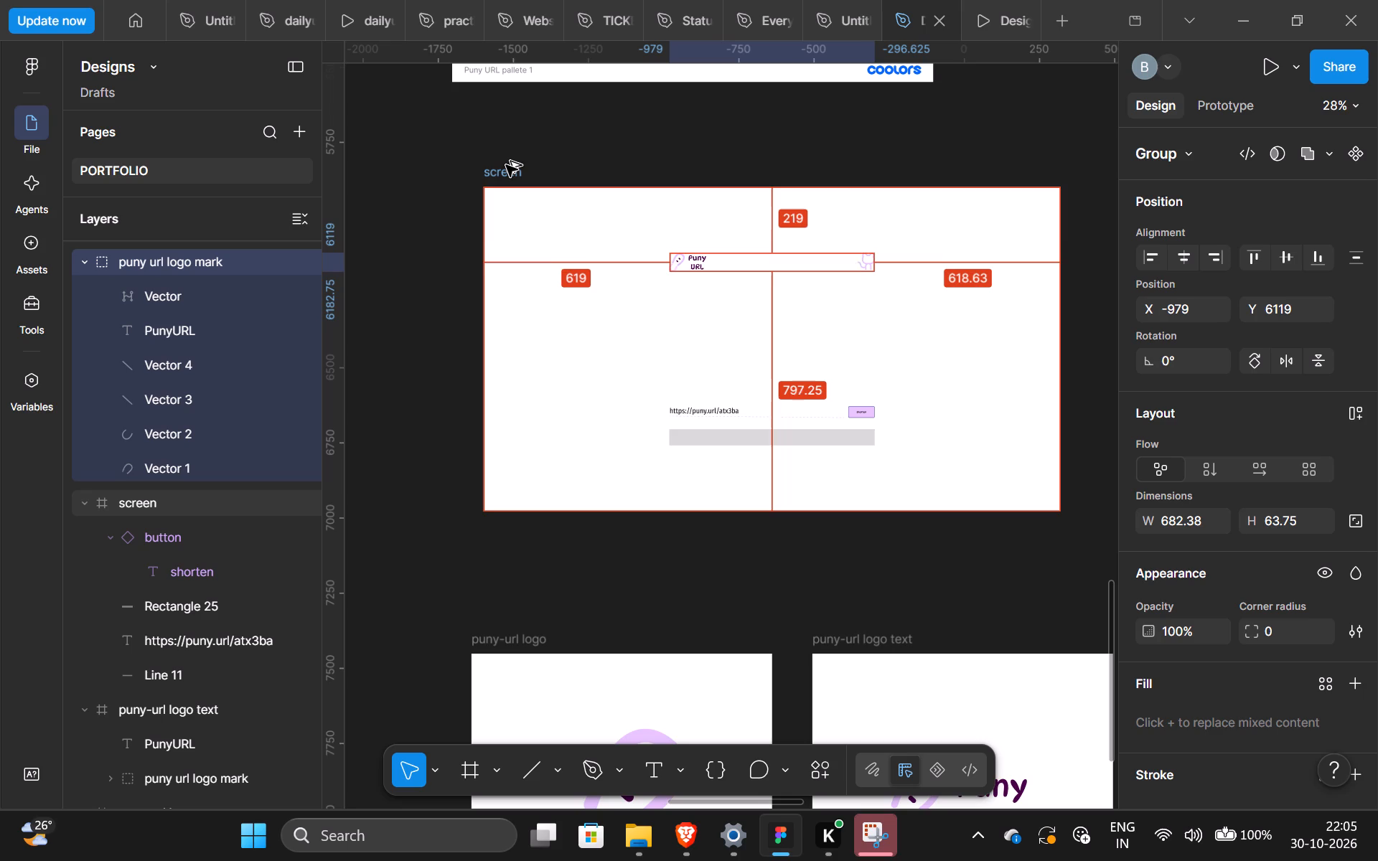
left_click(424, 288)
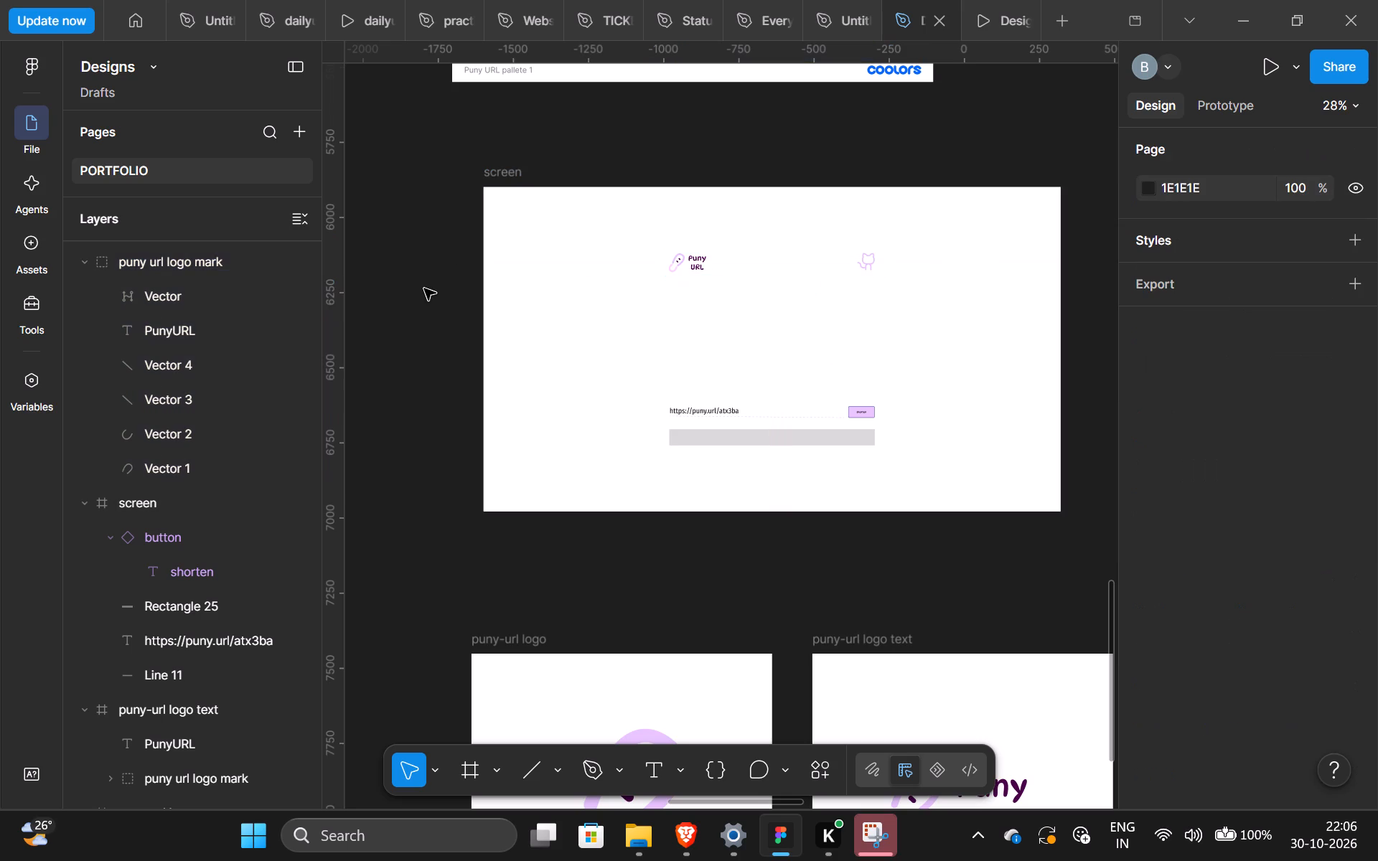
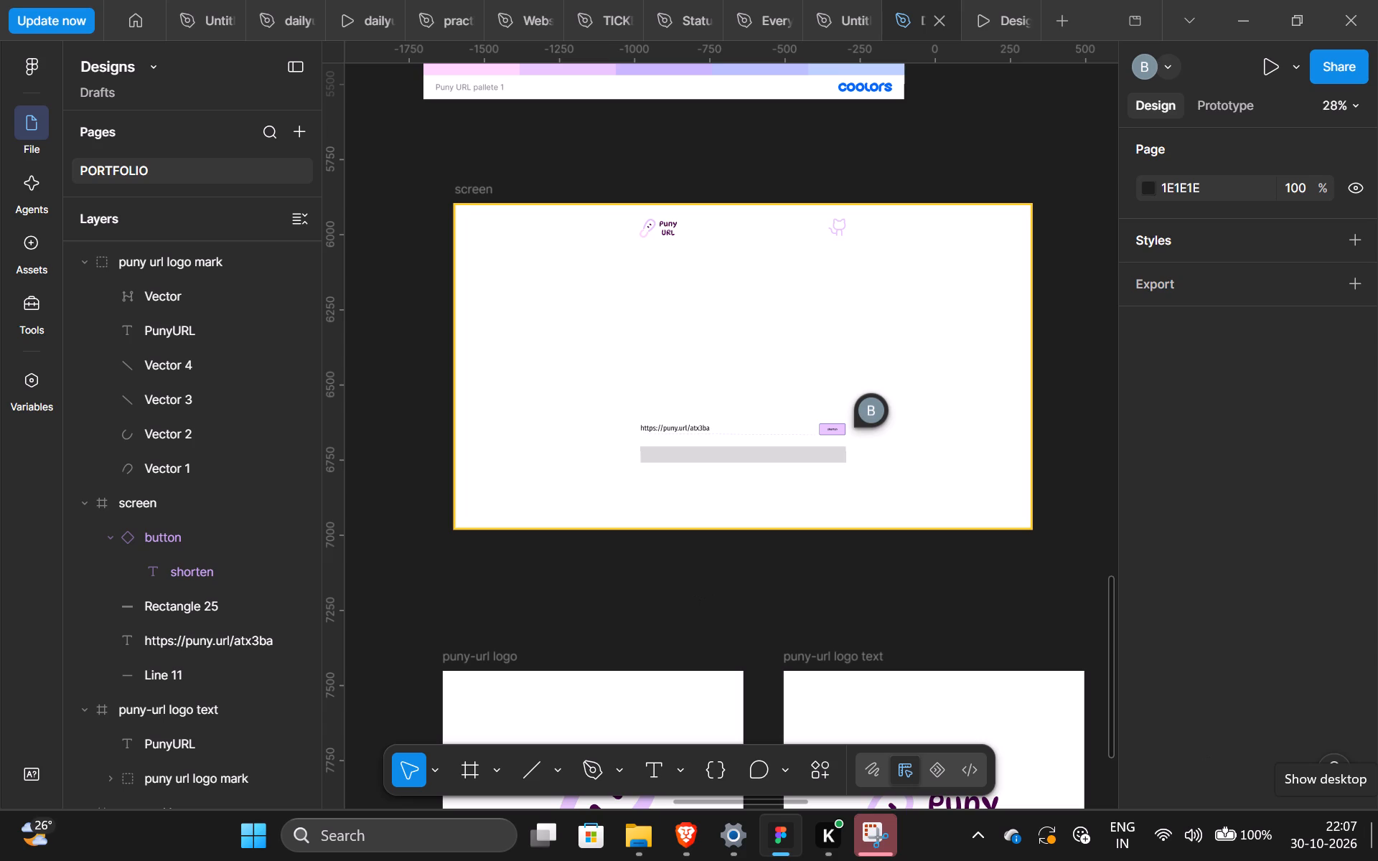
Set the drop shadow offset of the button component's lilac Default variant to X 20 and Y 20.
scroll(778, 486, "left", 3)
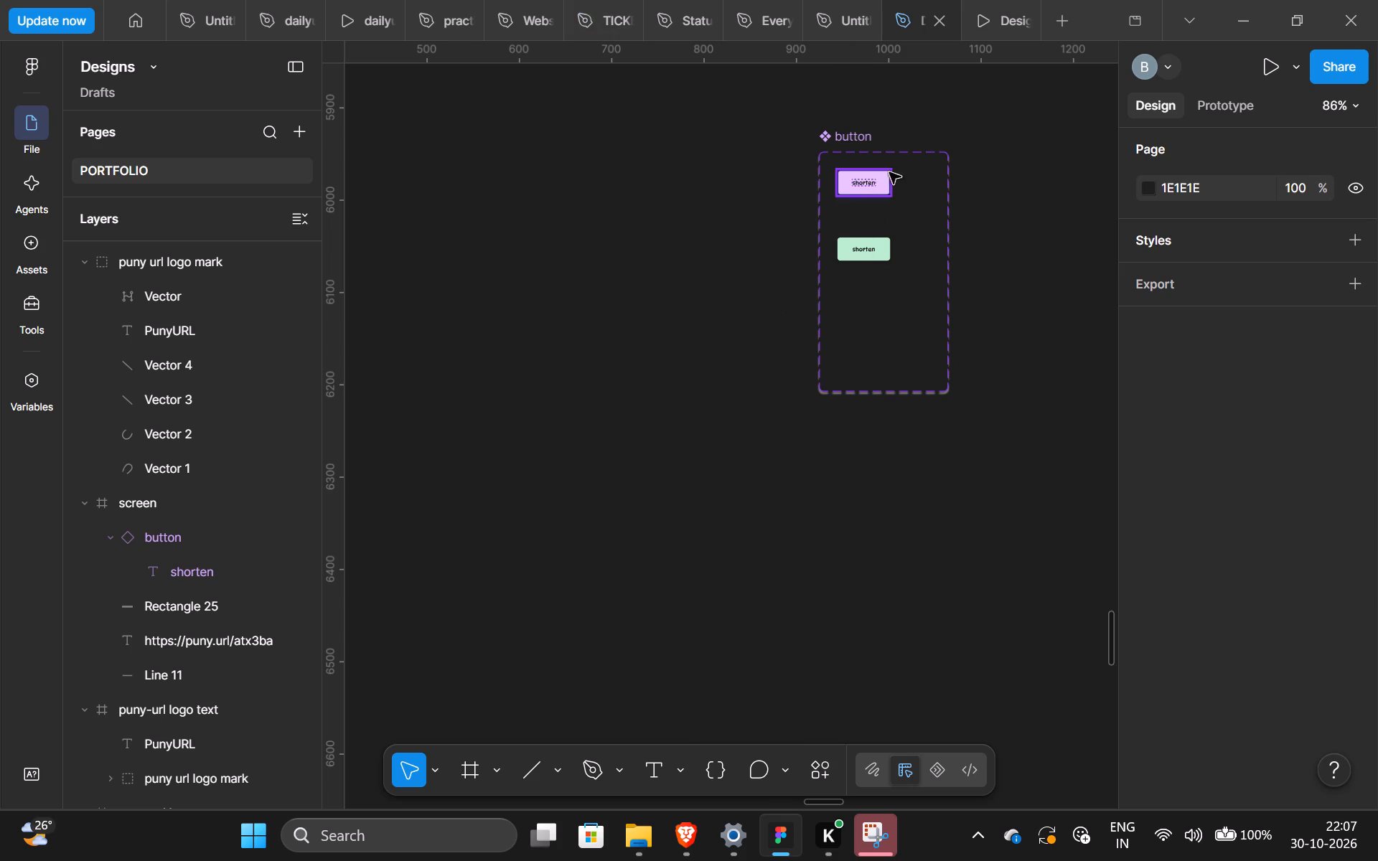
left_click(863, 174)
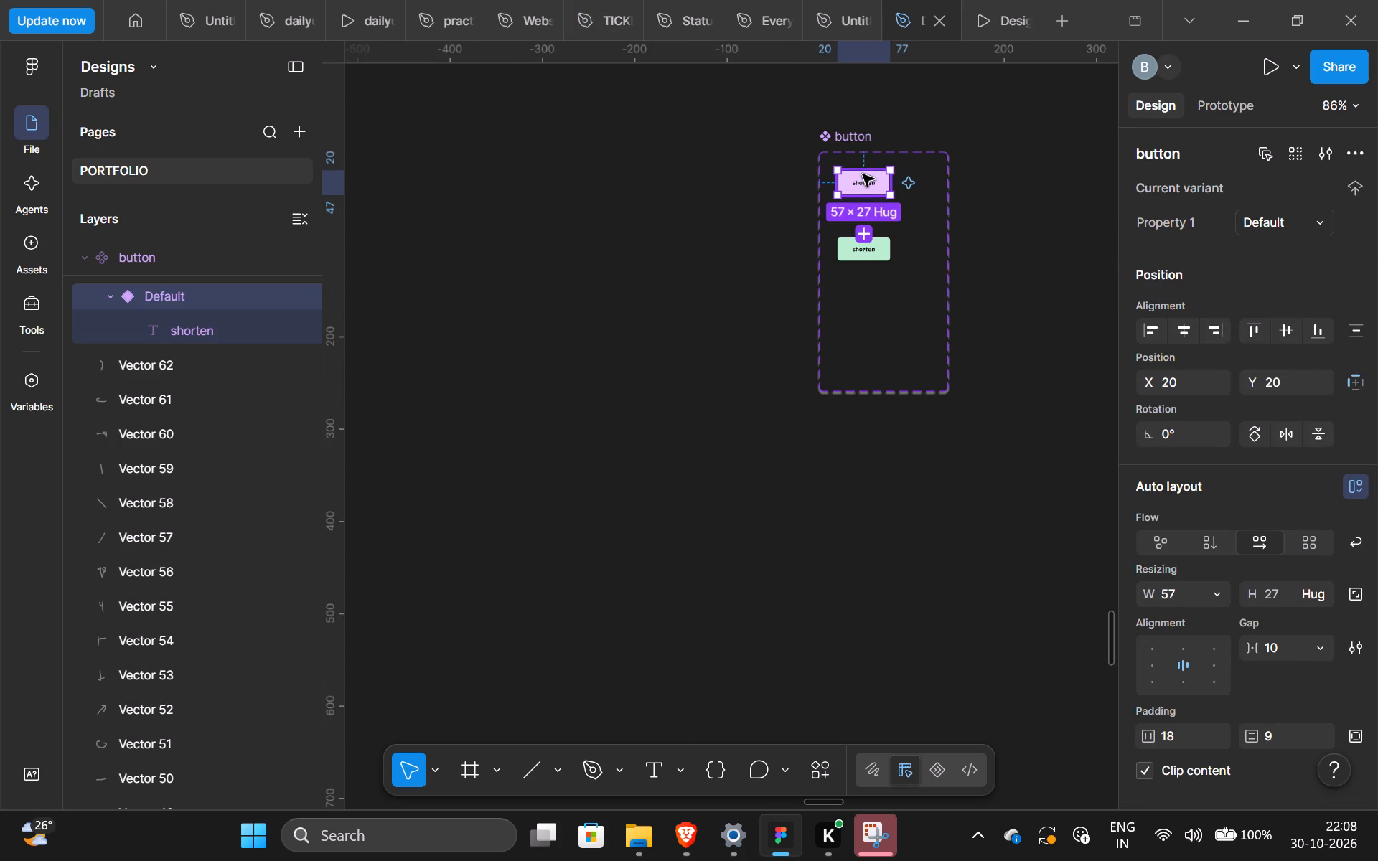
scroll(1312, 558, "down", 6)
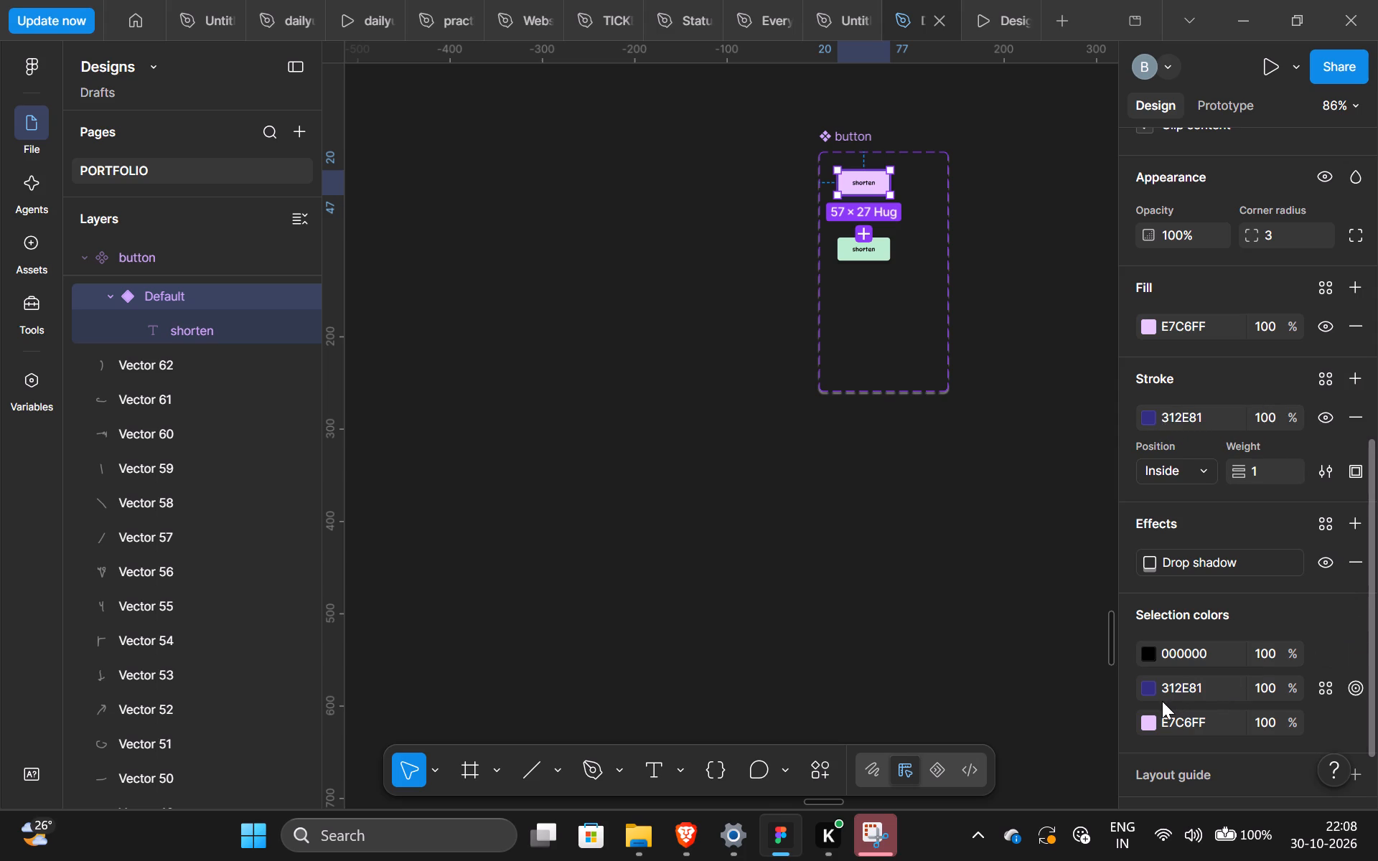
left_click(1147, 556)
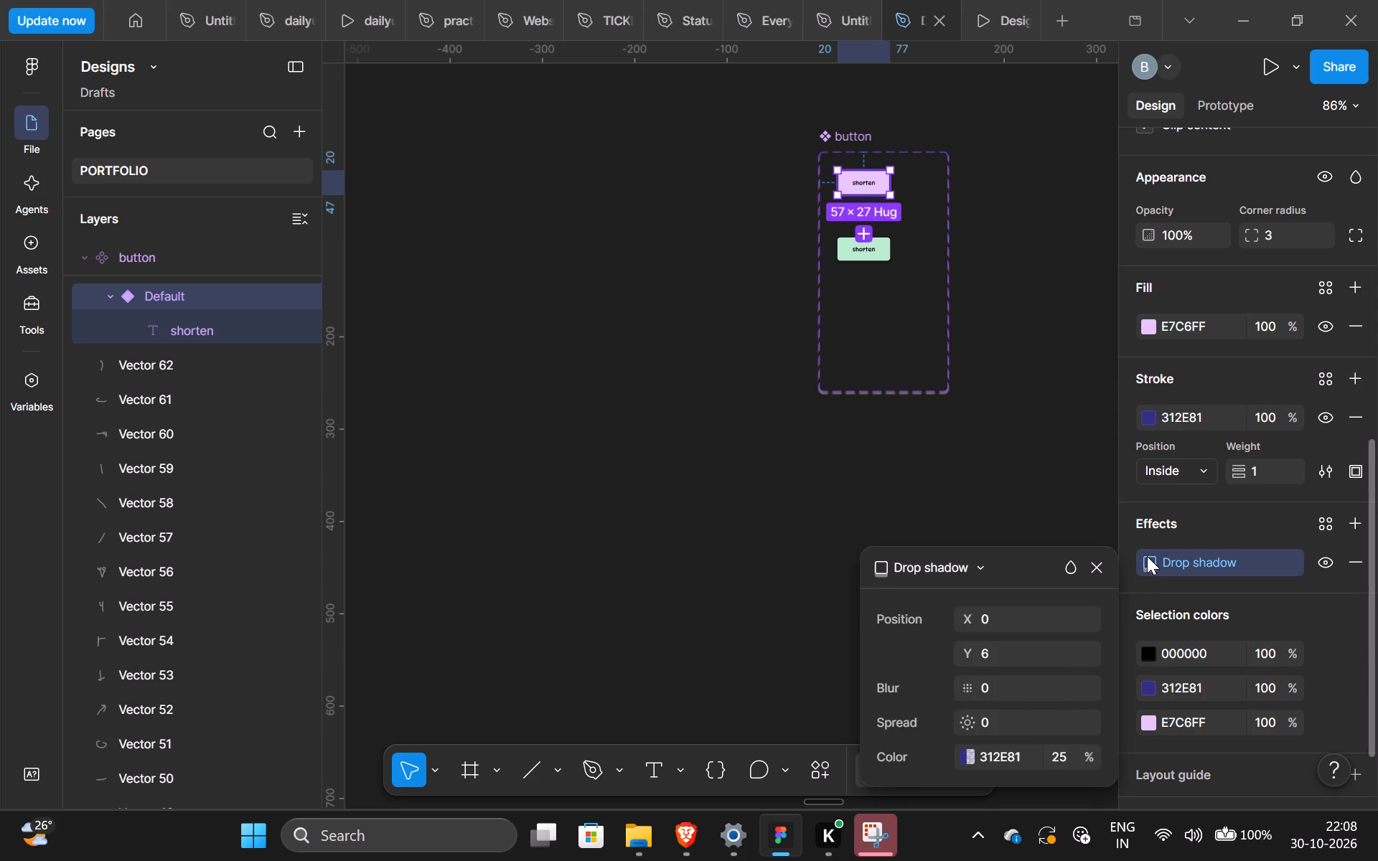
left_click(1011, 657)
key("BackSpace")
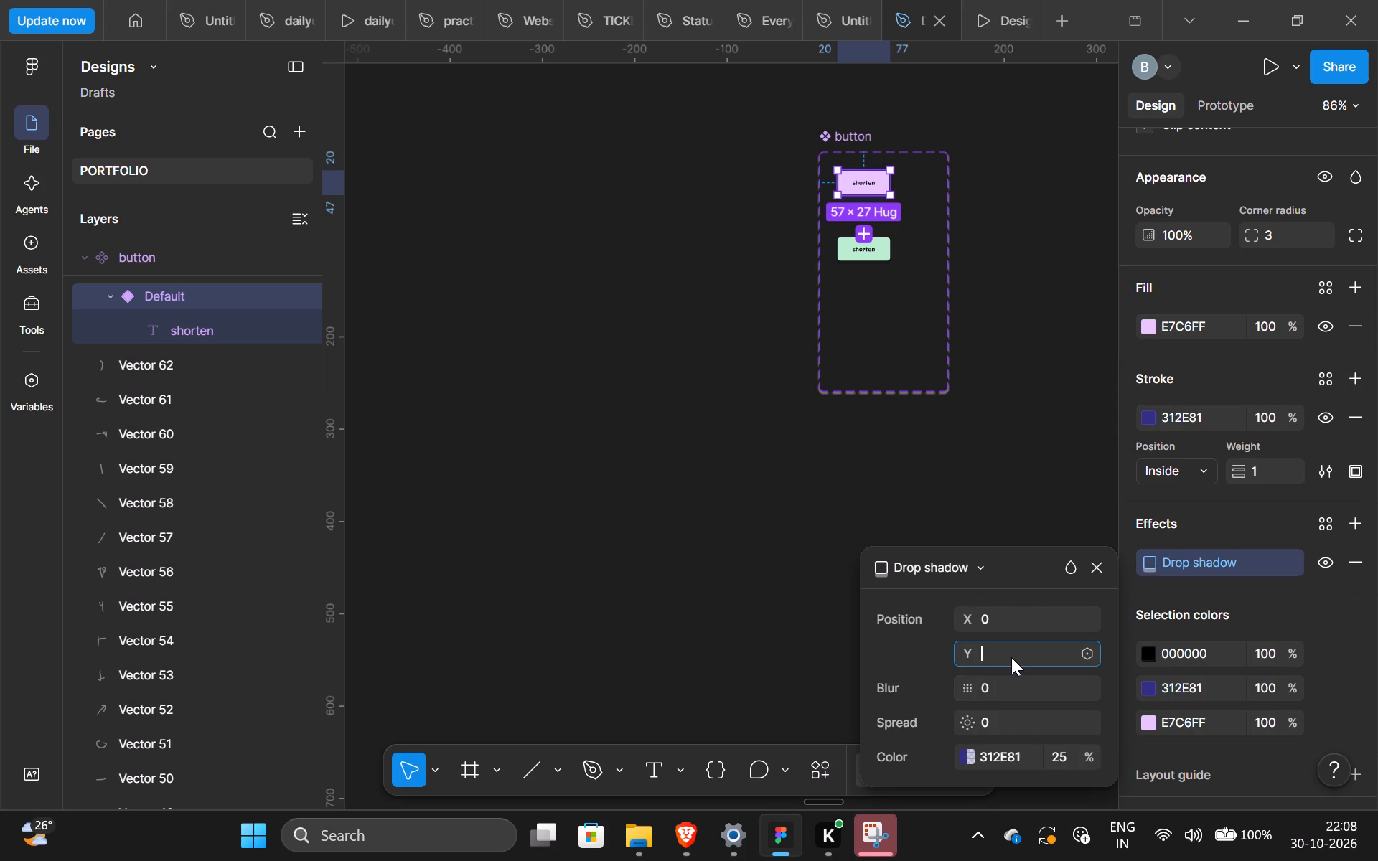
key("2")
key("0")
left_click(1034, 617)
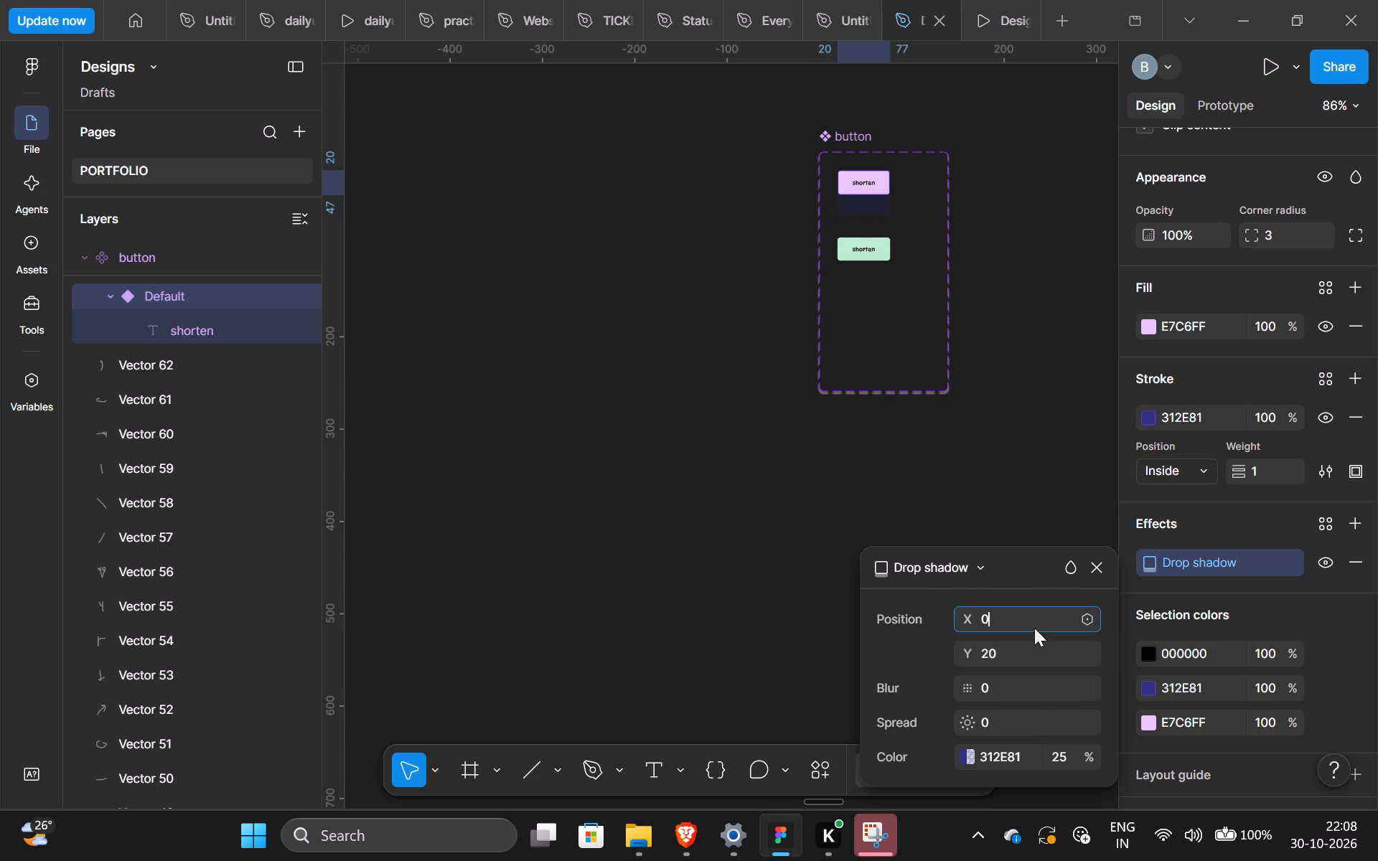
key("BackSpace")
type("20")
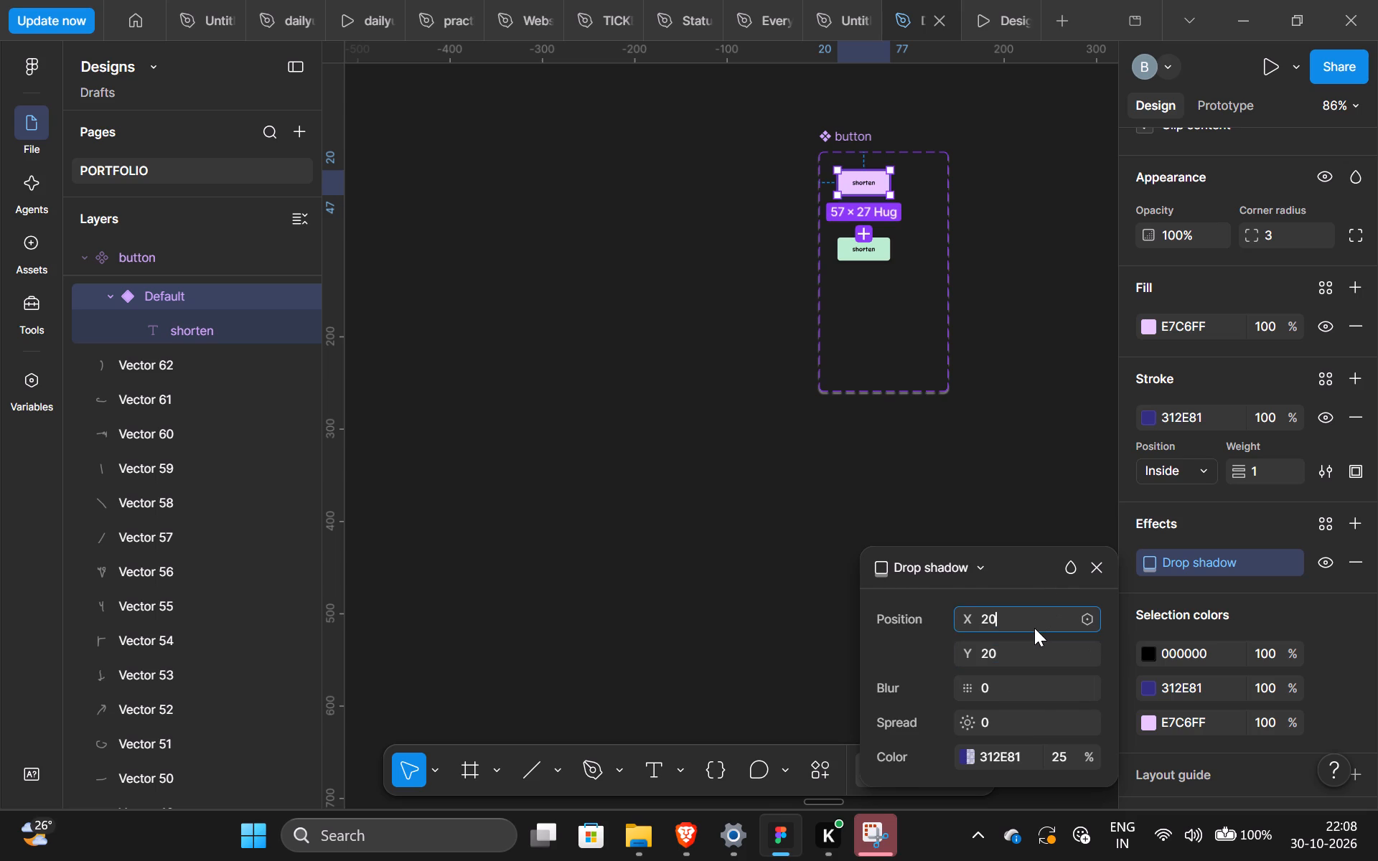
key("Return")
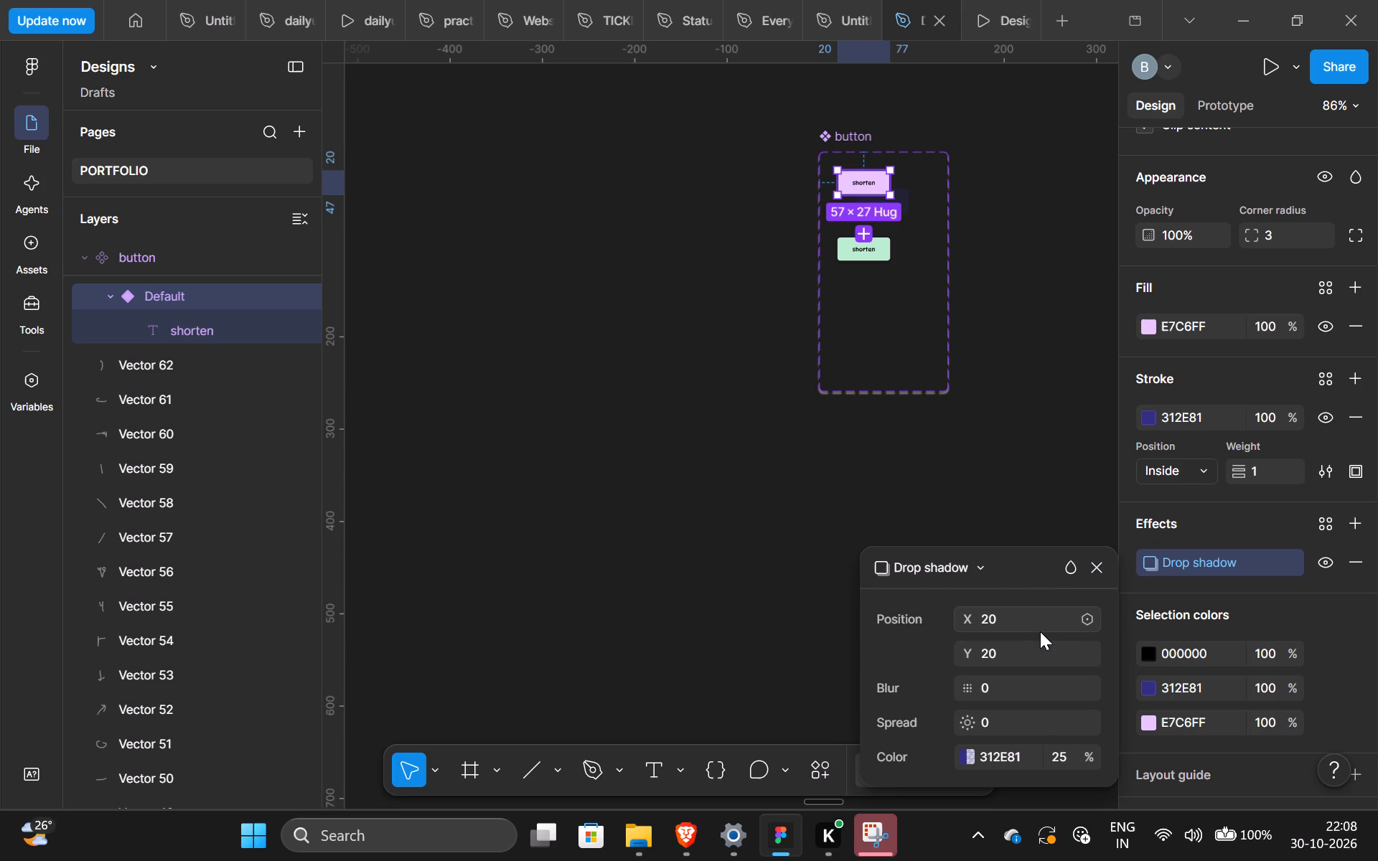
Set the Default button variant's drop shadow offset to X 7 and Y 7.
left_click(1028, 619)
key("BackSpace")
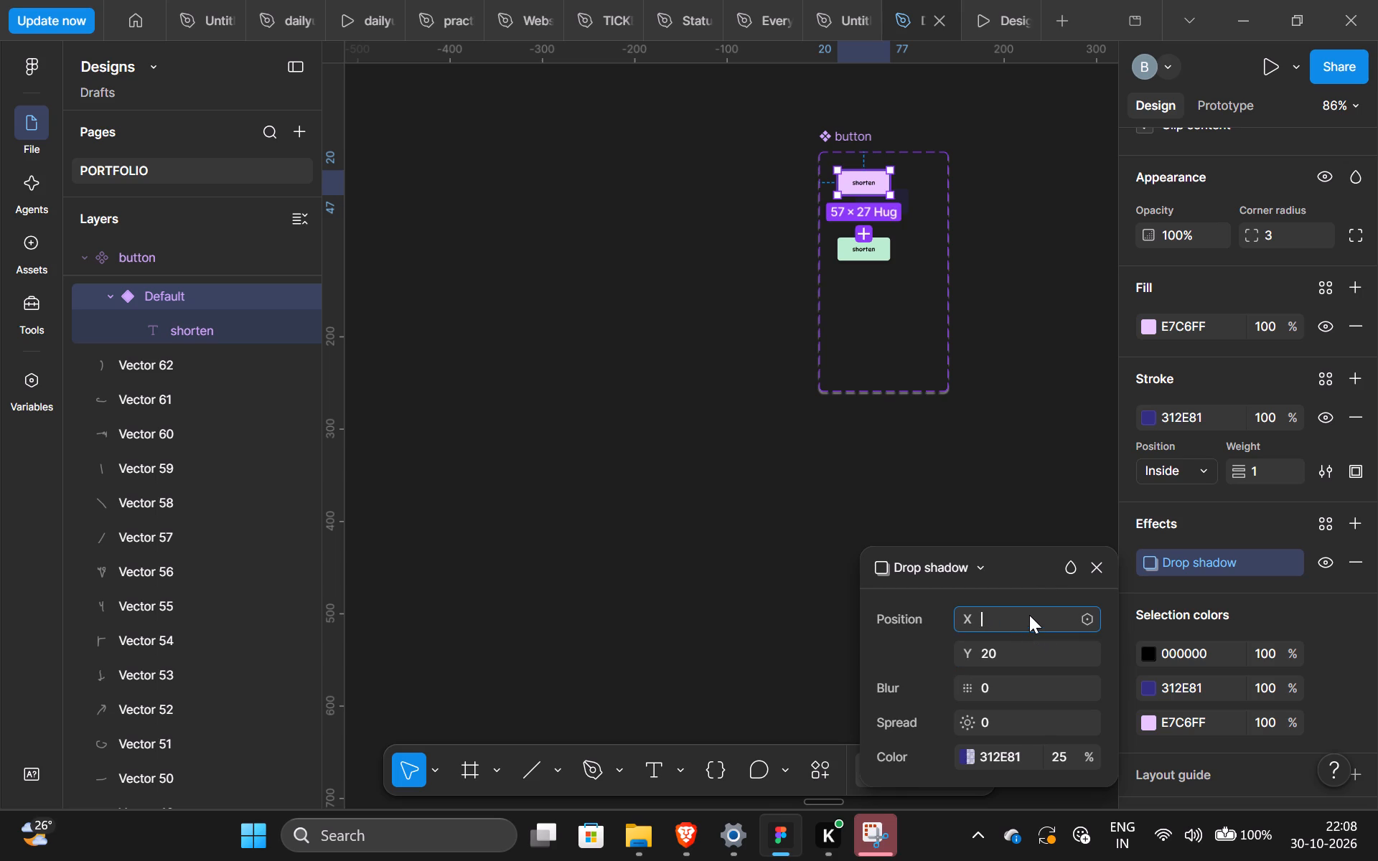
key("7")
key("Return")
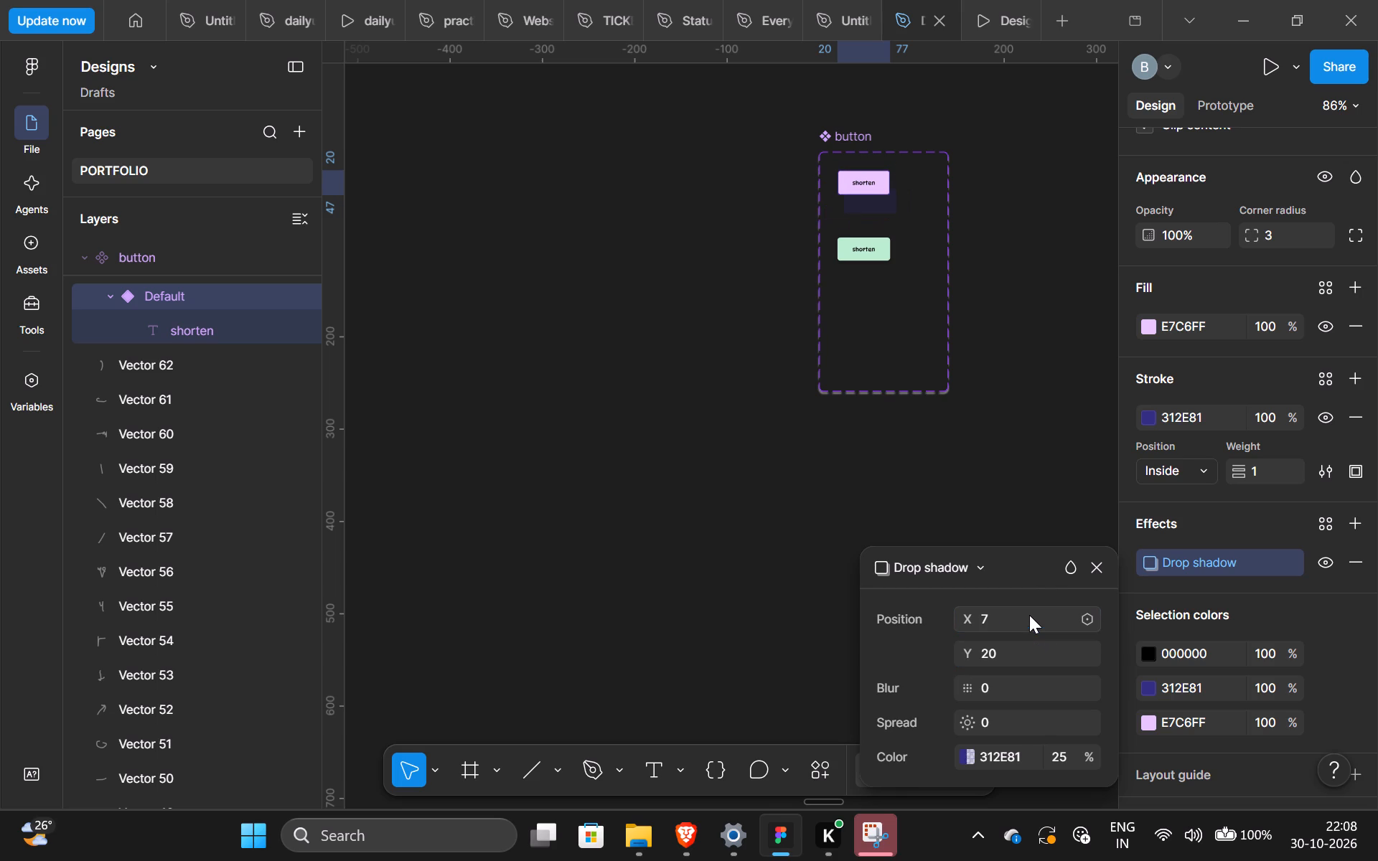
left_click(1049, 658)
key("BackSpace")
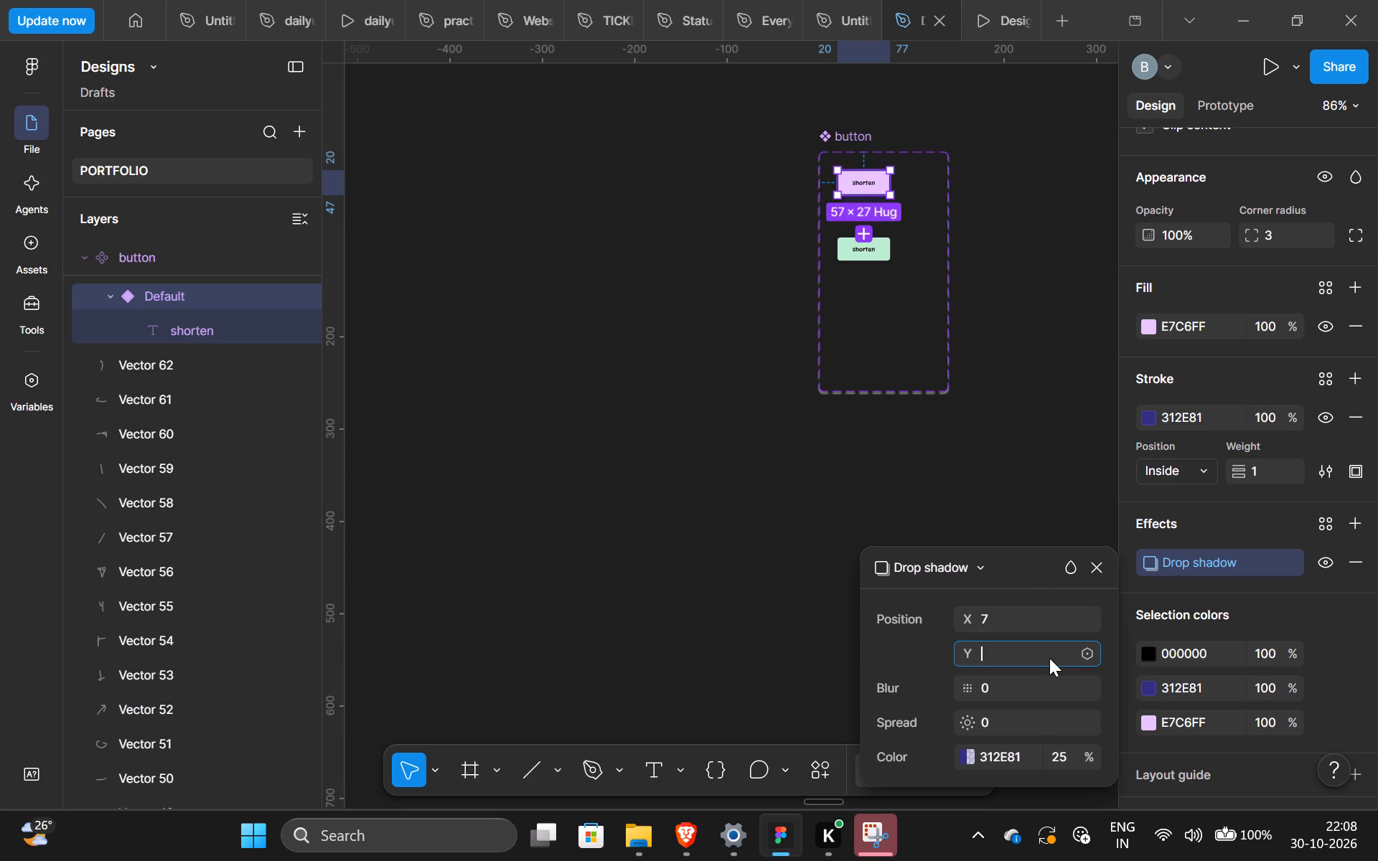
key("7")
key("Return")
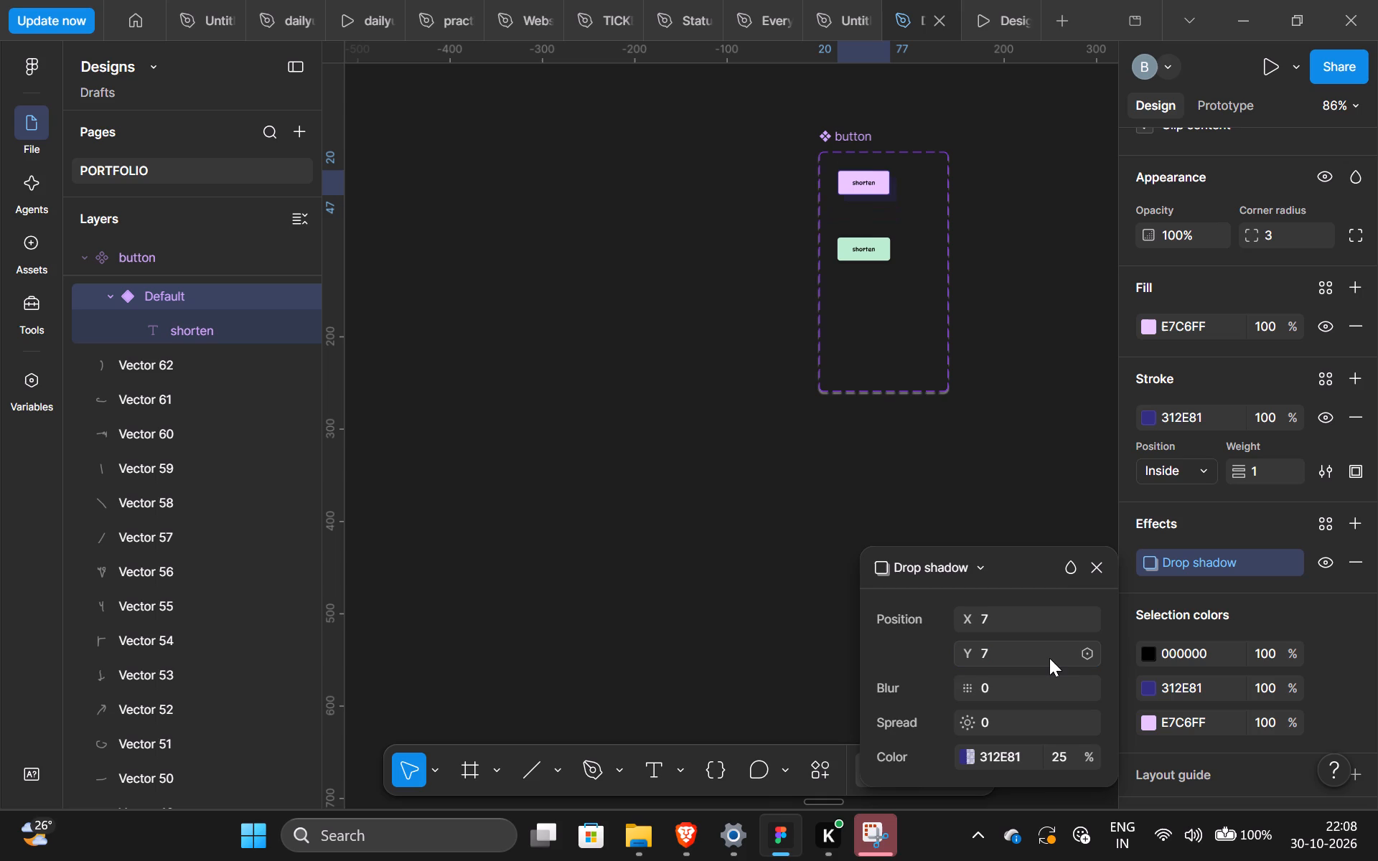
Change the Default variant's drop shadow colour to solid black 000000 at 100%, then deselect the variant.
left_click(965, 753)
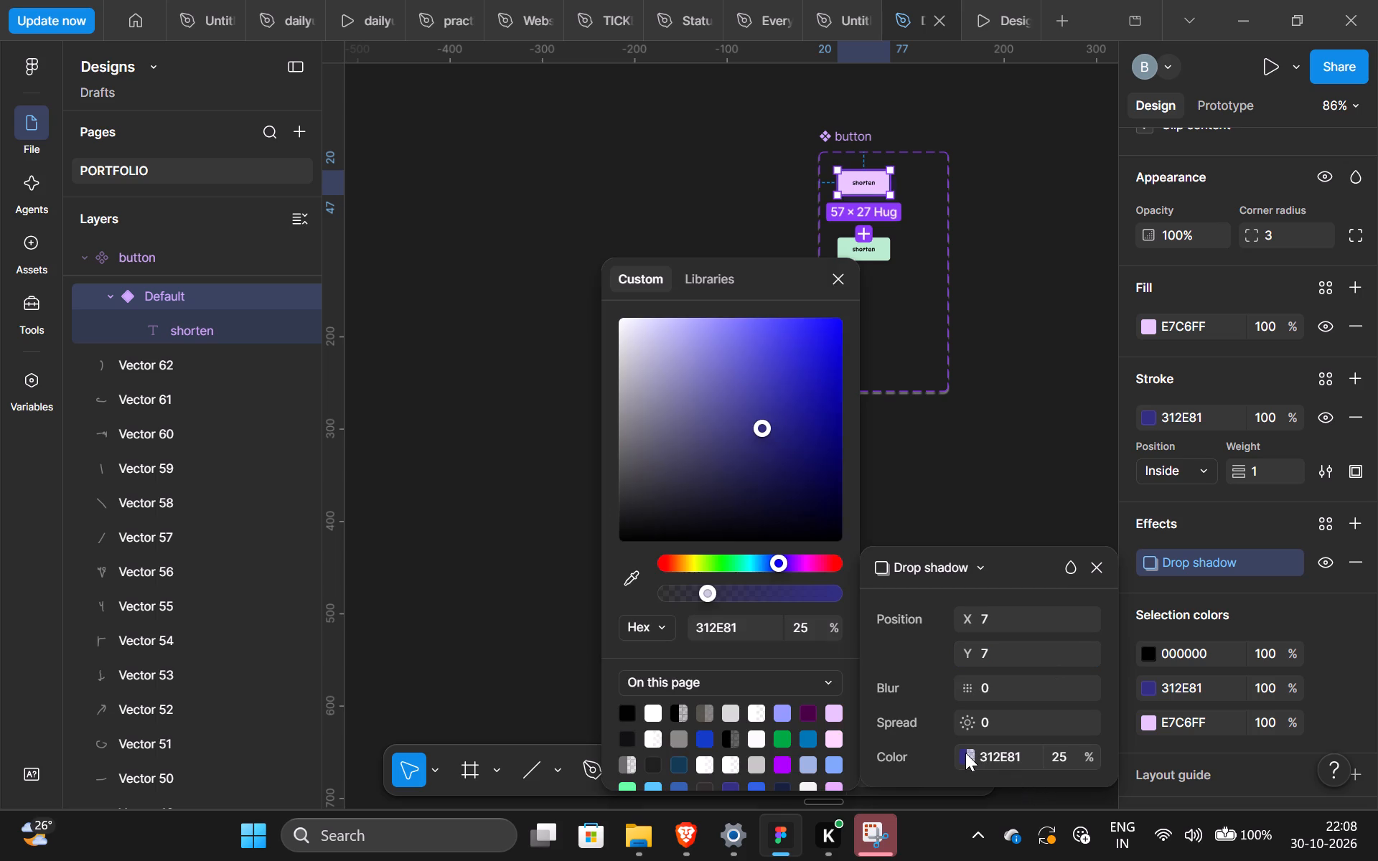
left_click(623, 716)
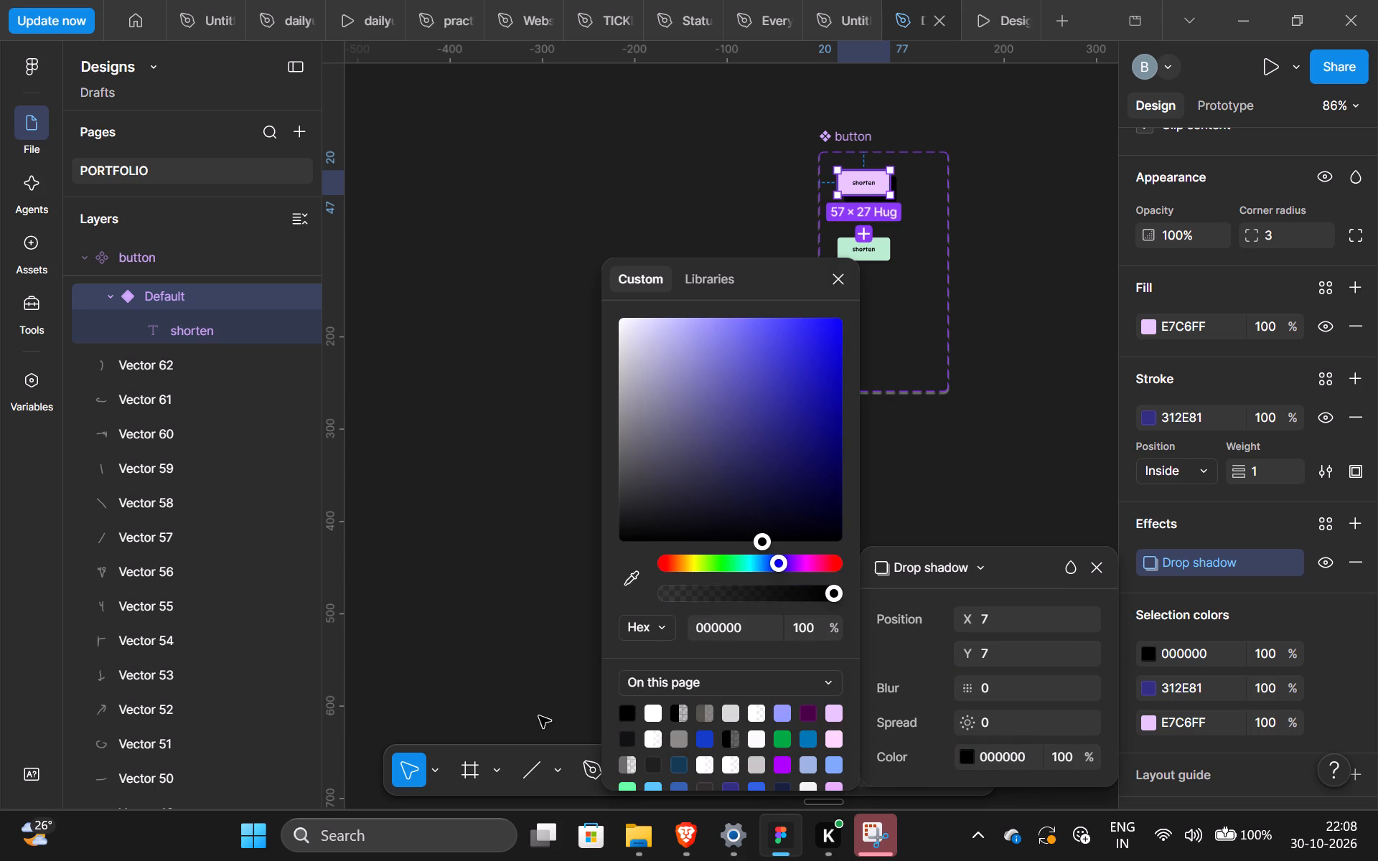
left_click(521, 697)
Place an instance of the button component from the file's assets on the screen frame, beside the existing shorten button.
scroll(513, 692, "right", 8)
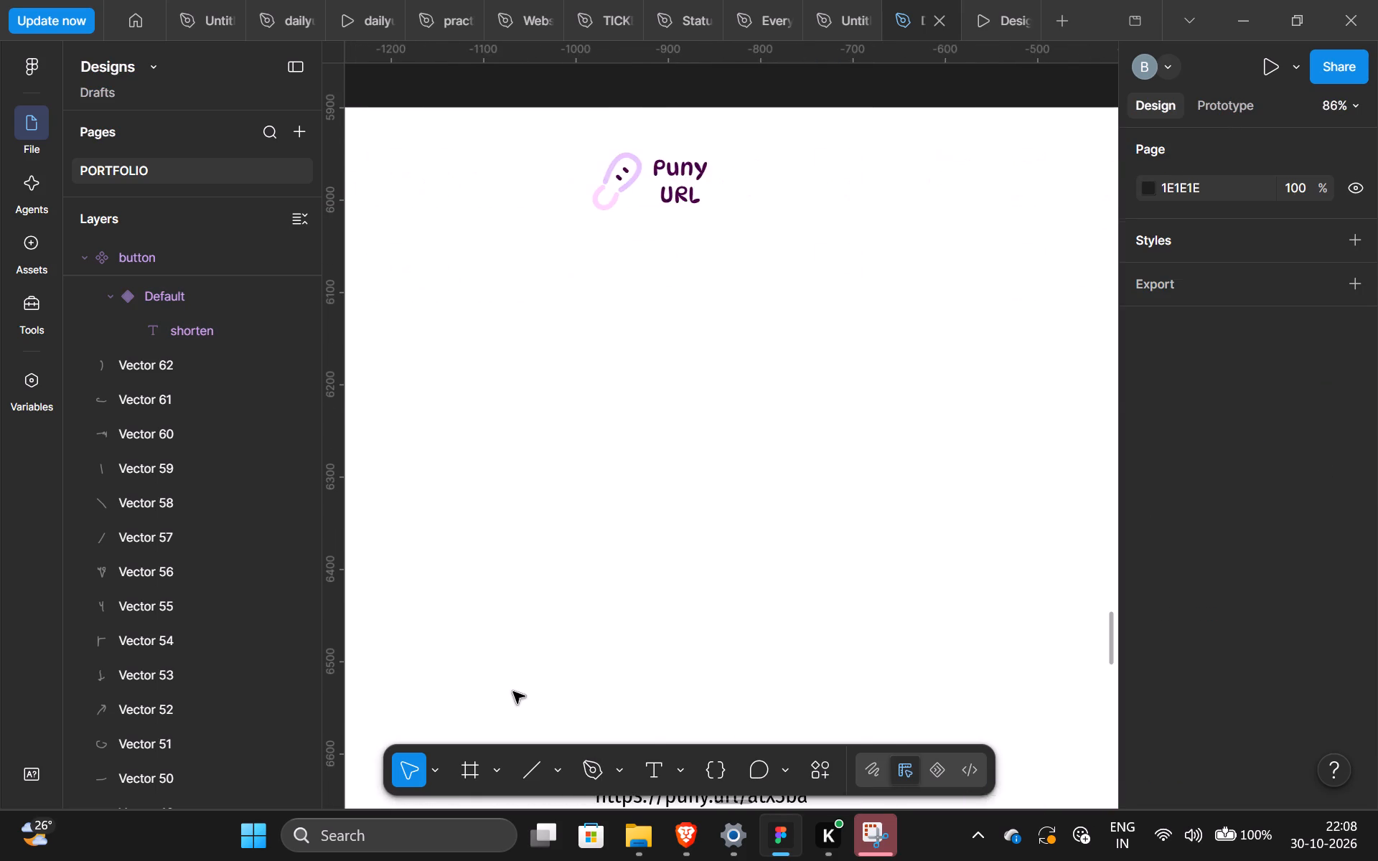
scroll(513, 692, "down", 2)
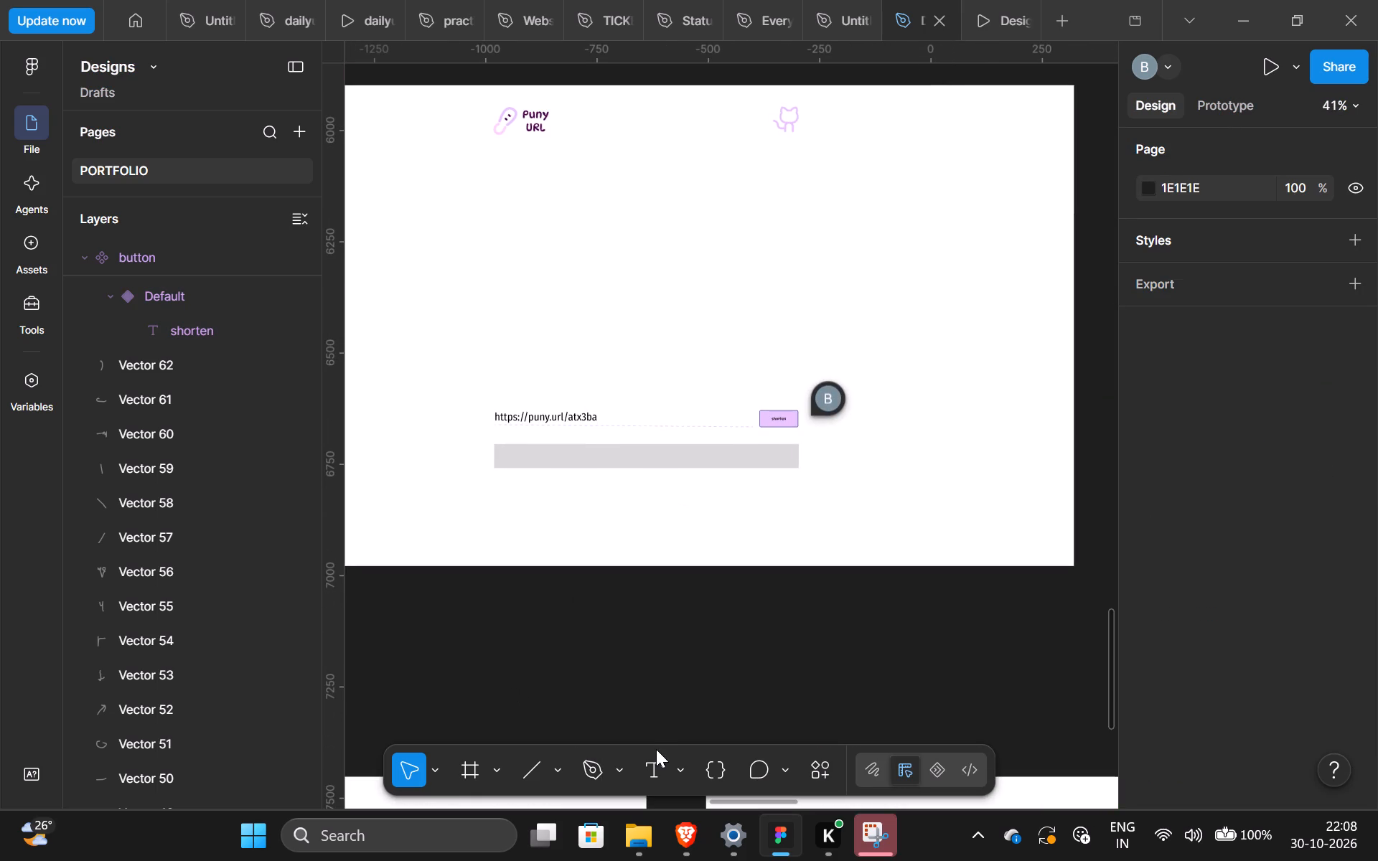
left_click(656, 749)
left_click(698, 669)
left_click(37, 254)
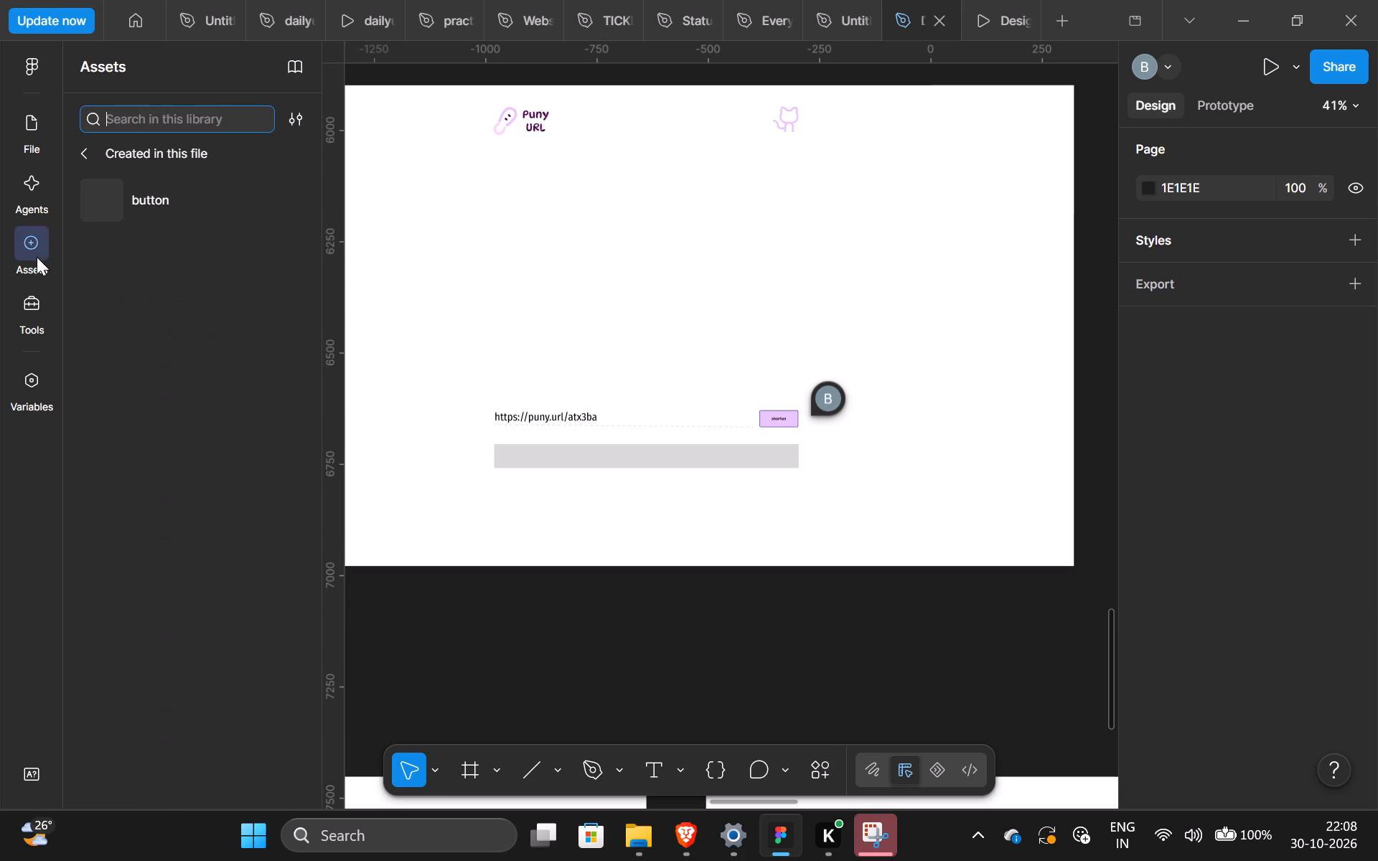
left_click_drag(90, 198, 876, 428)
left_click(926, 384)
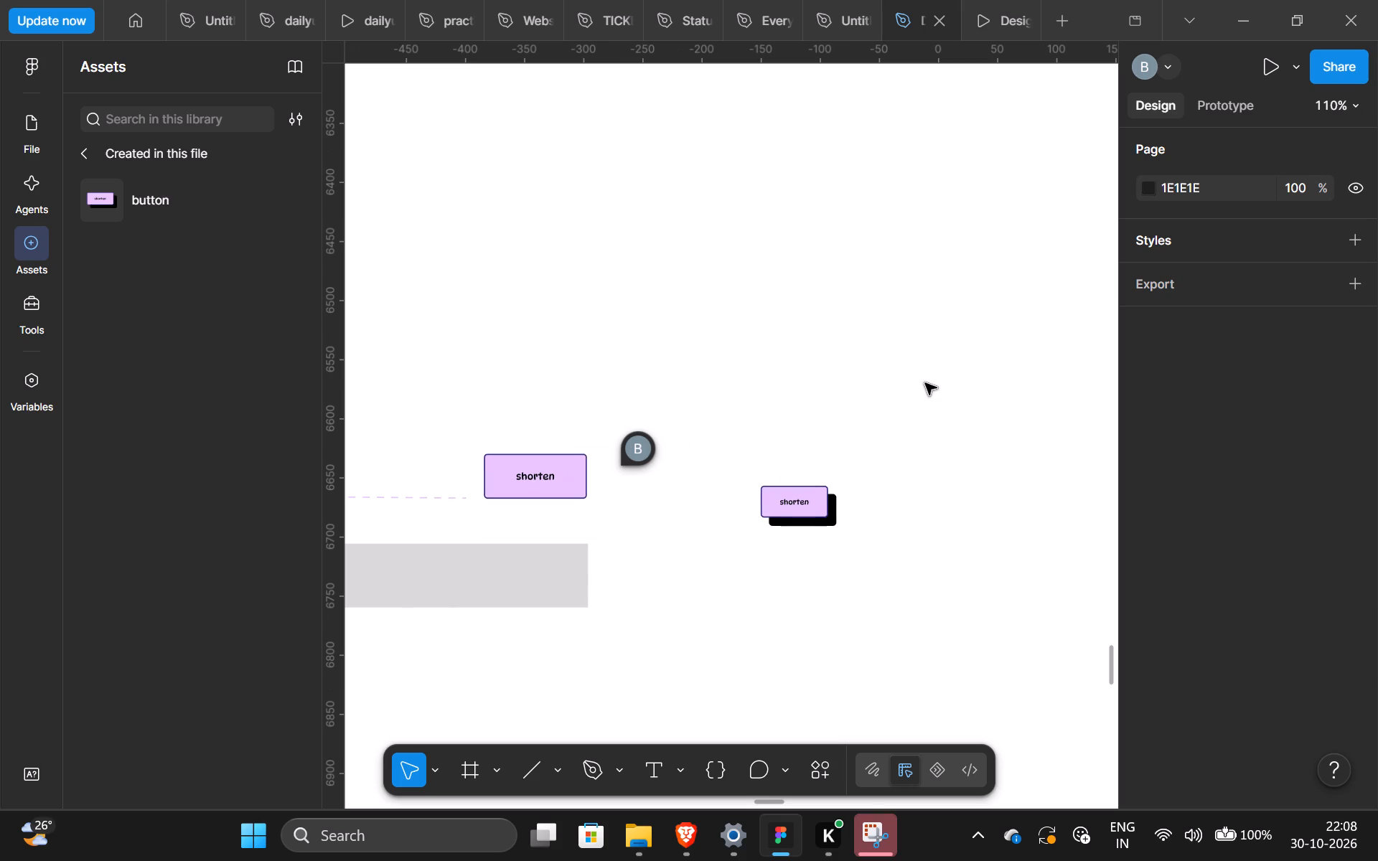
Set the drop shadow offset of the button component's lilac Default variant to X 5 and Y 5.
scroll(925, 383, "left", 1)
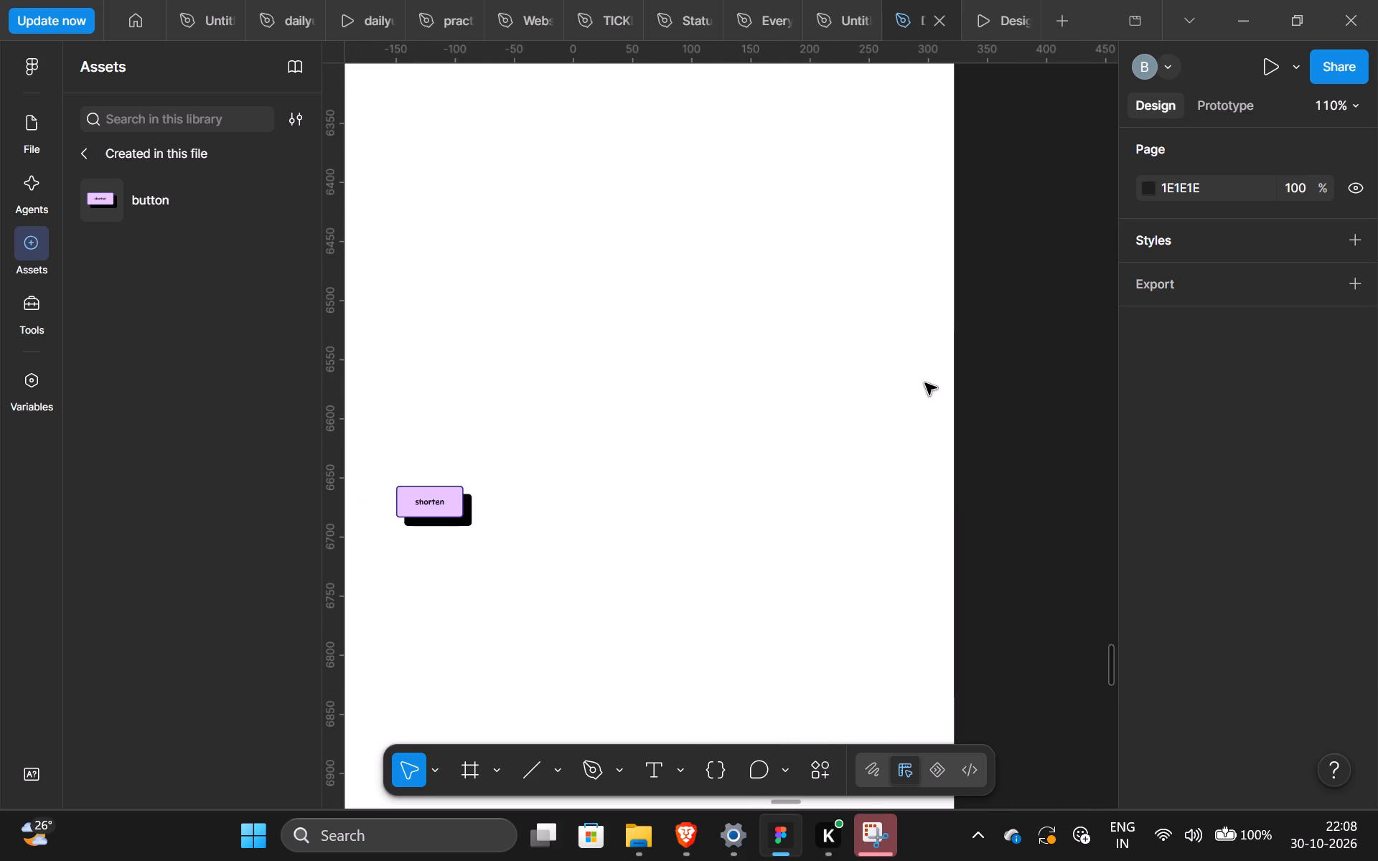
scroll(925, 383, "left", 3)
scroll(925, 383, "up", 2)
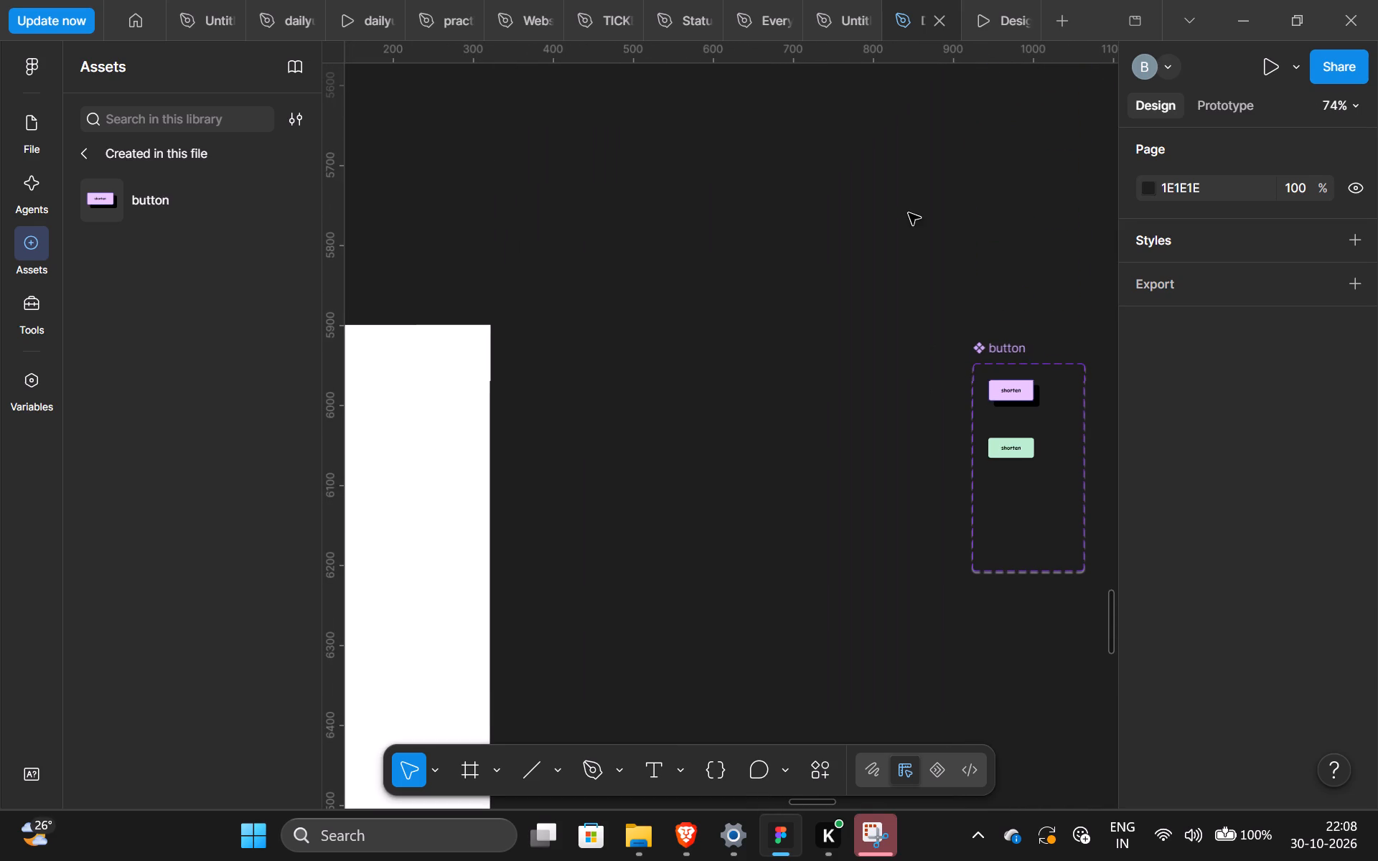
left_click(995, 392)
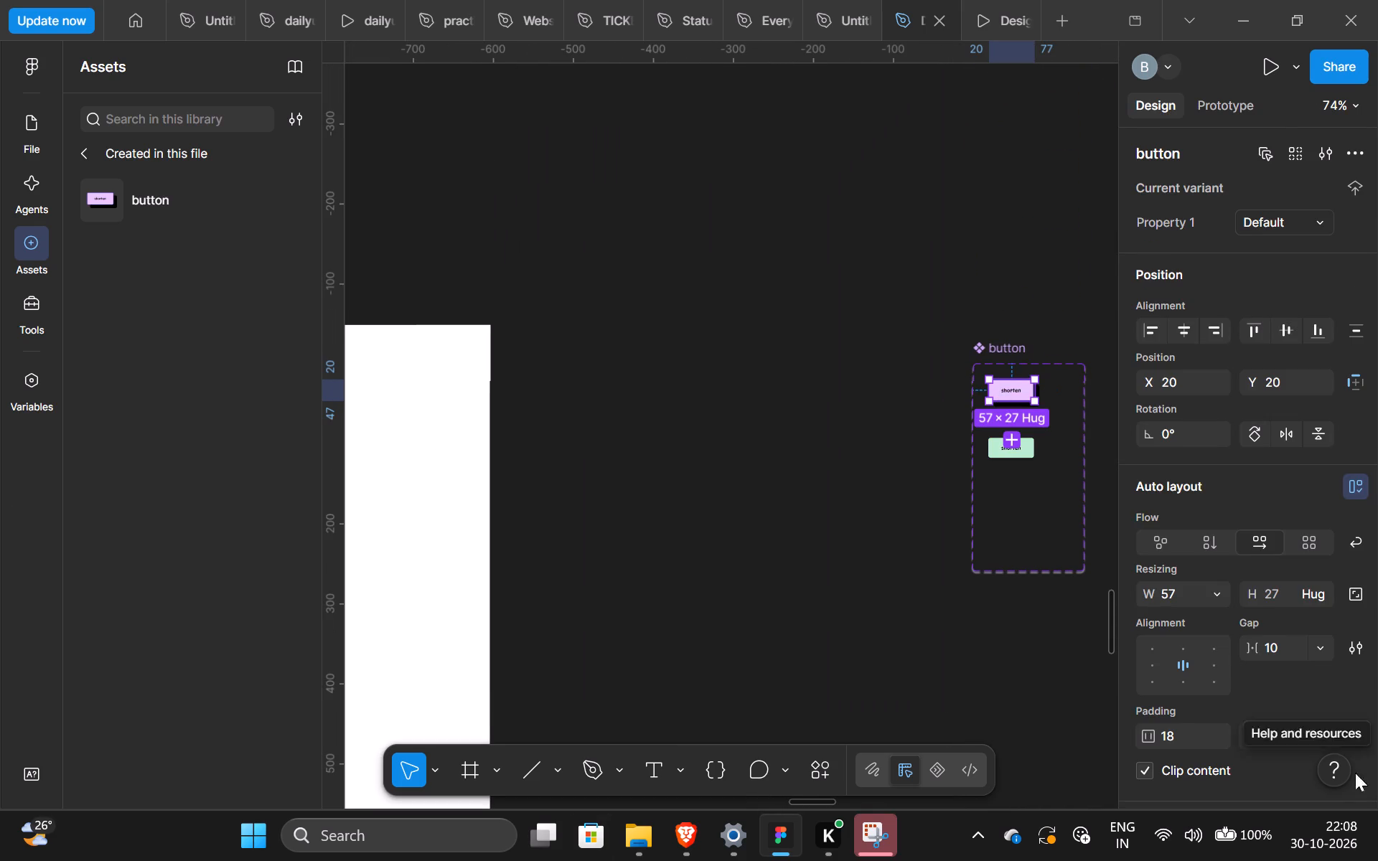
scroll(1143, 673, "down", 3)
scroll(1370, 617, "down", 3)
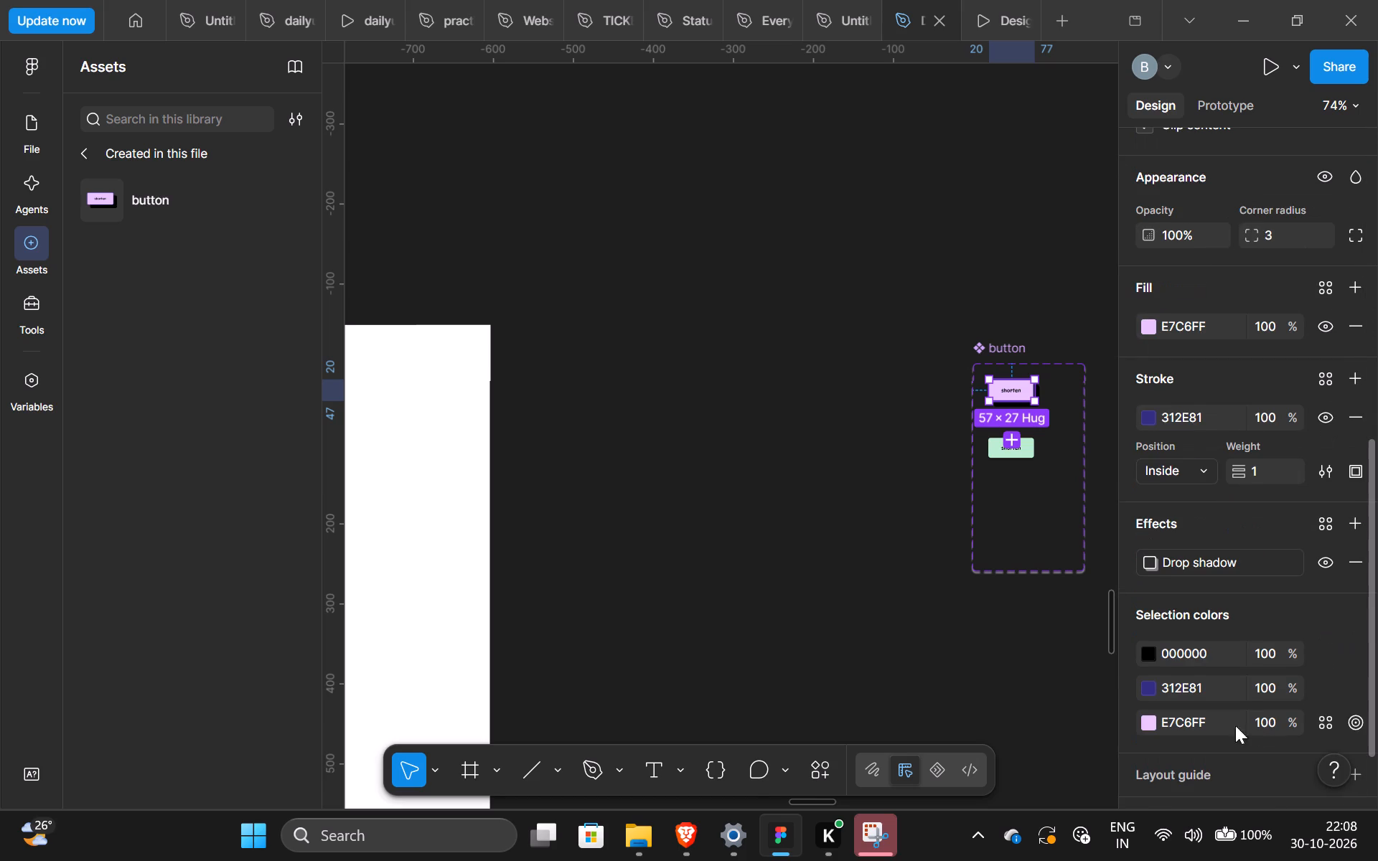
left_click(1146, 560)
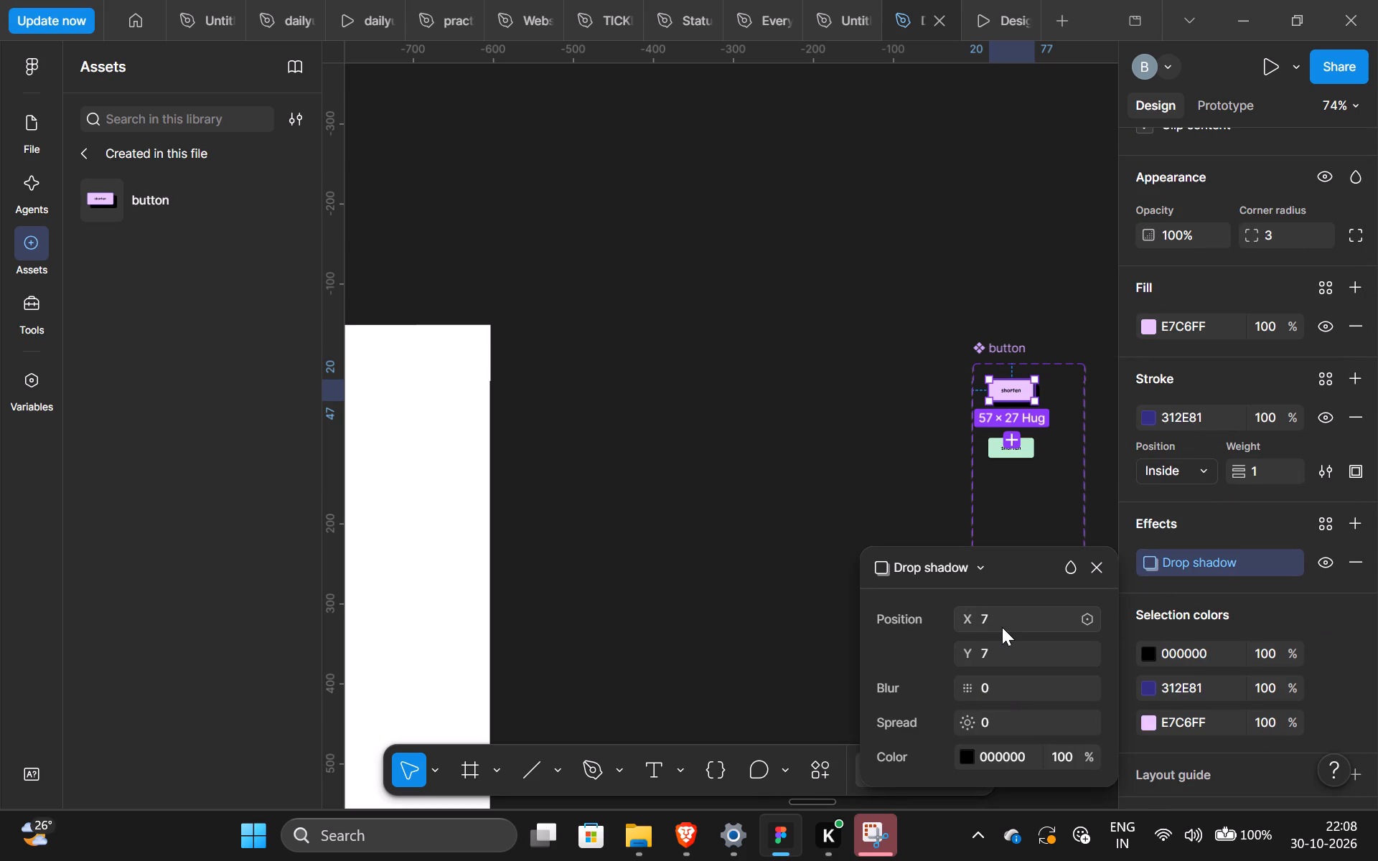
left_click(1002, 627)
key("BackSpace")
key("5")
key("Return")
left_click(993, 651)
key("BackSpace")
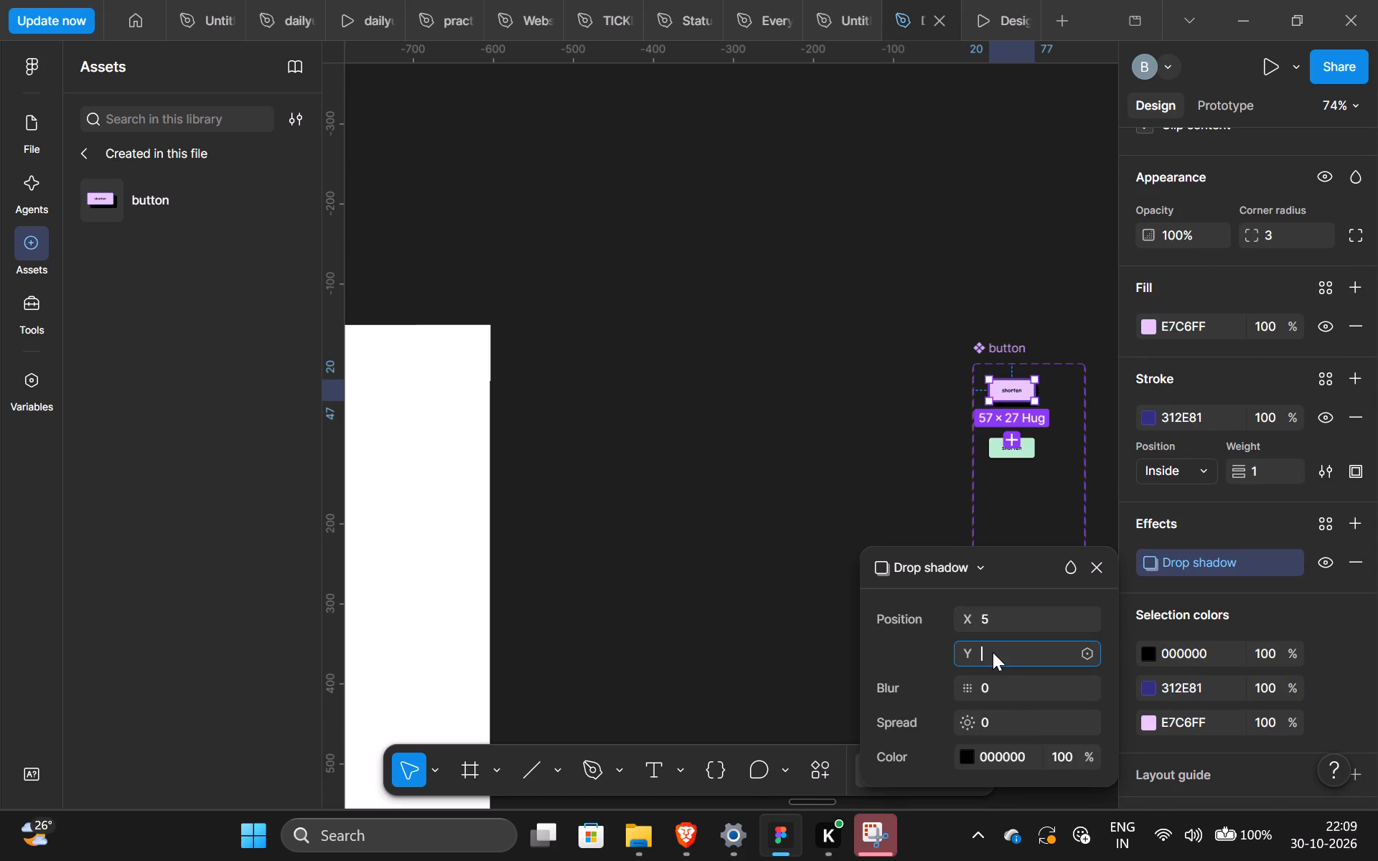
key("5")
key("Return")
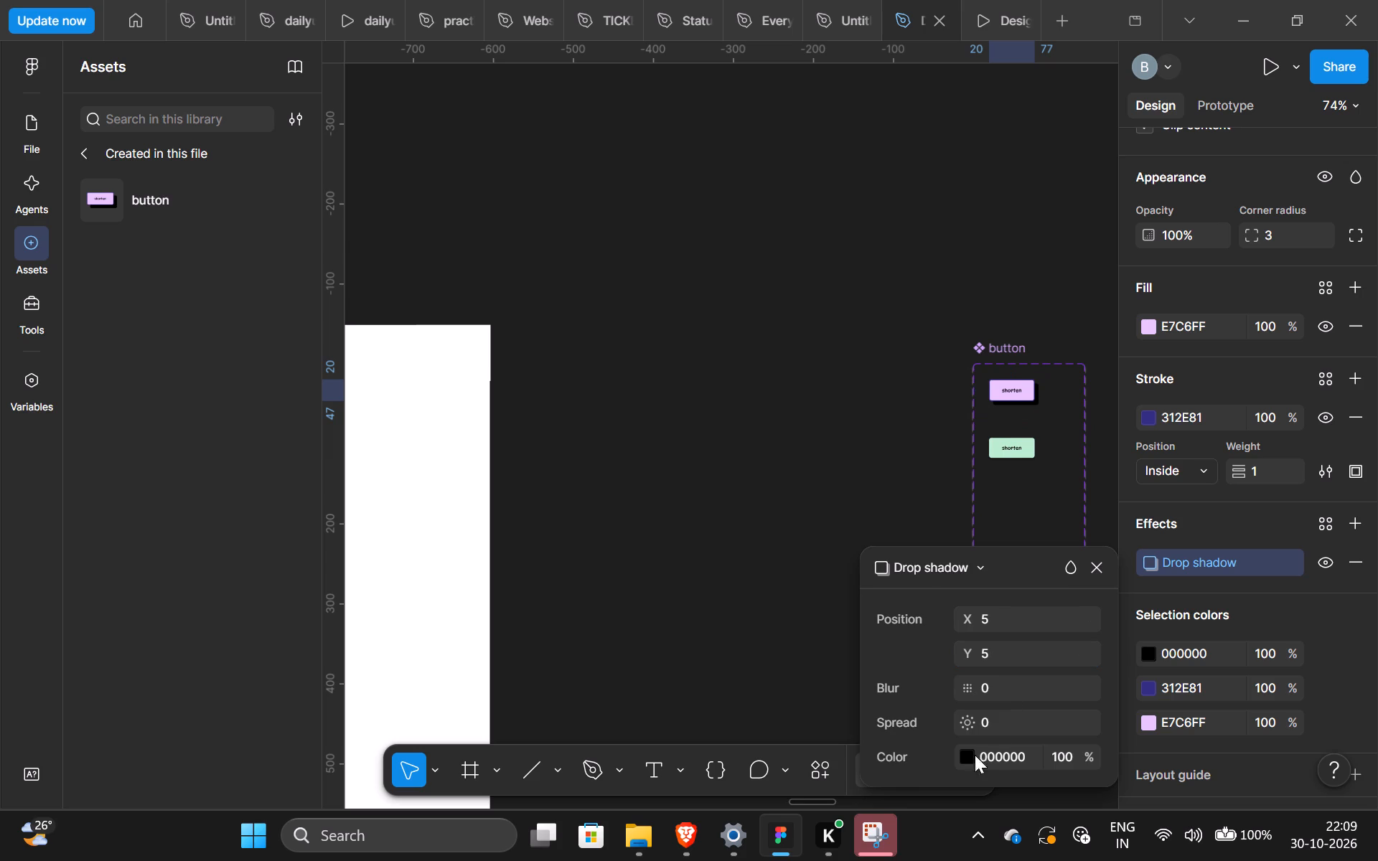
Set the Default variant's drop shadow opacity to 60%, deselect it and check the placed instance on the screen frame.
left_click(972, 752)
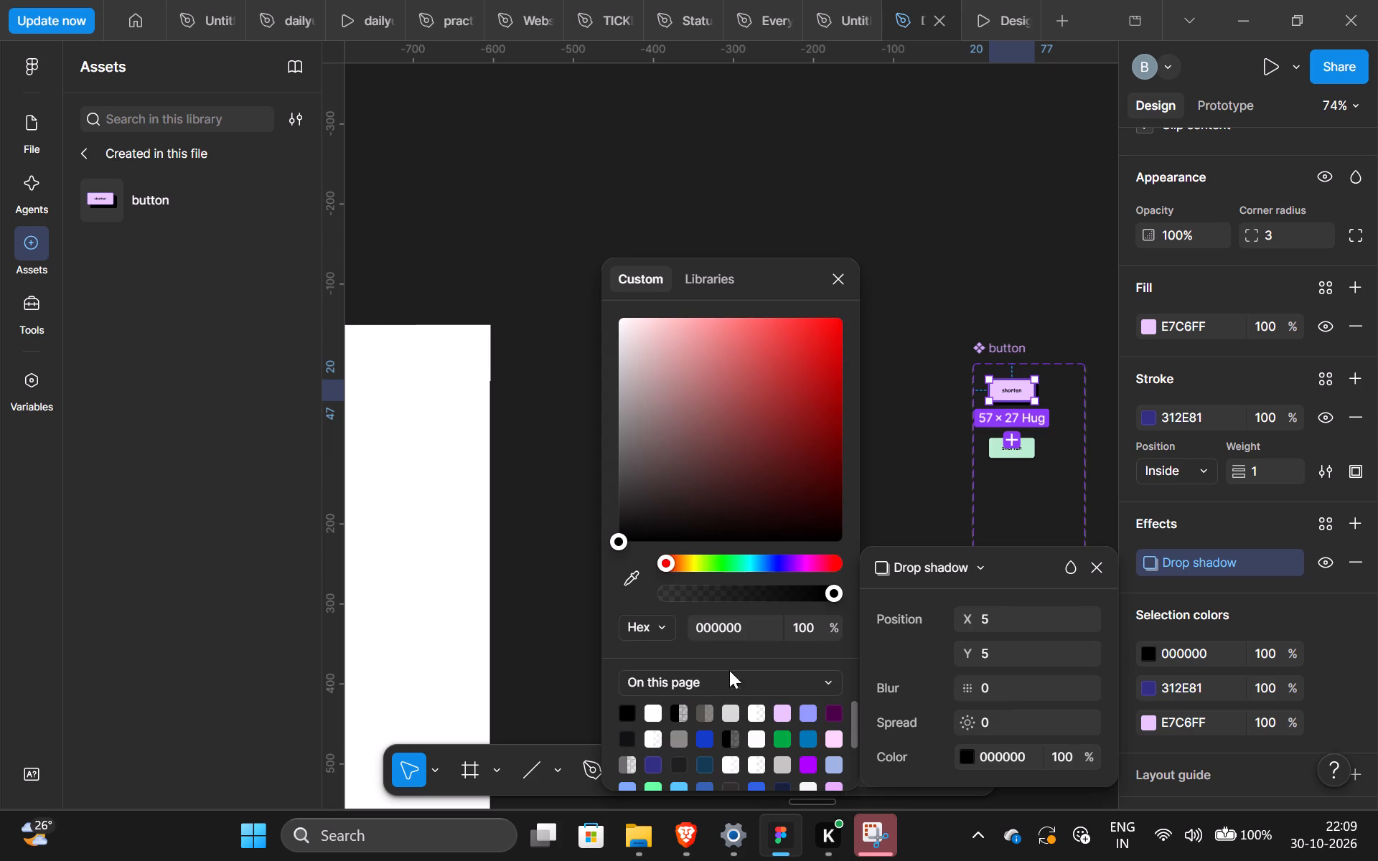
left_click(1059, 751)
key("BackSpace")
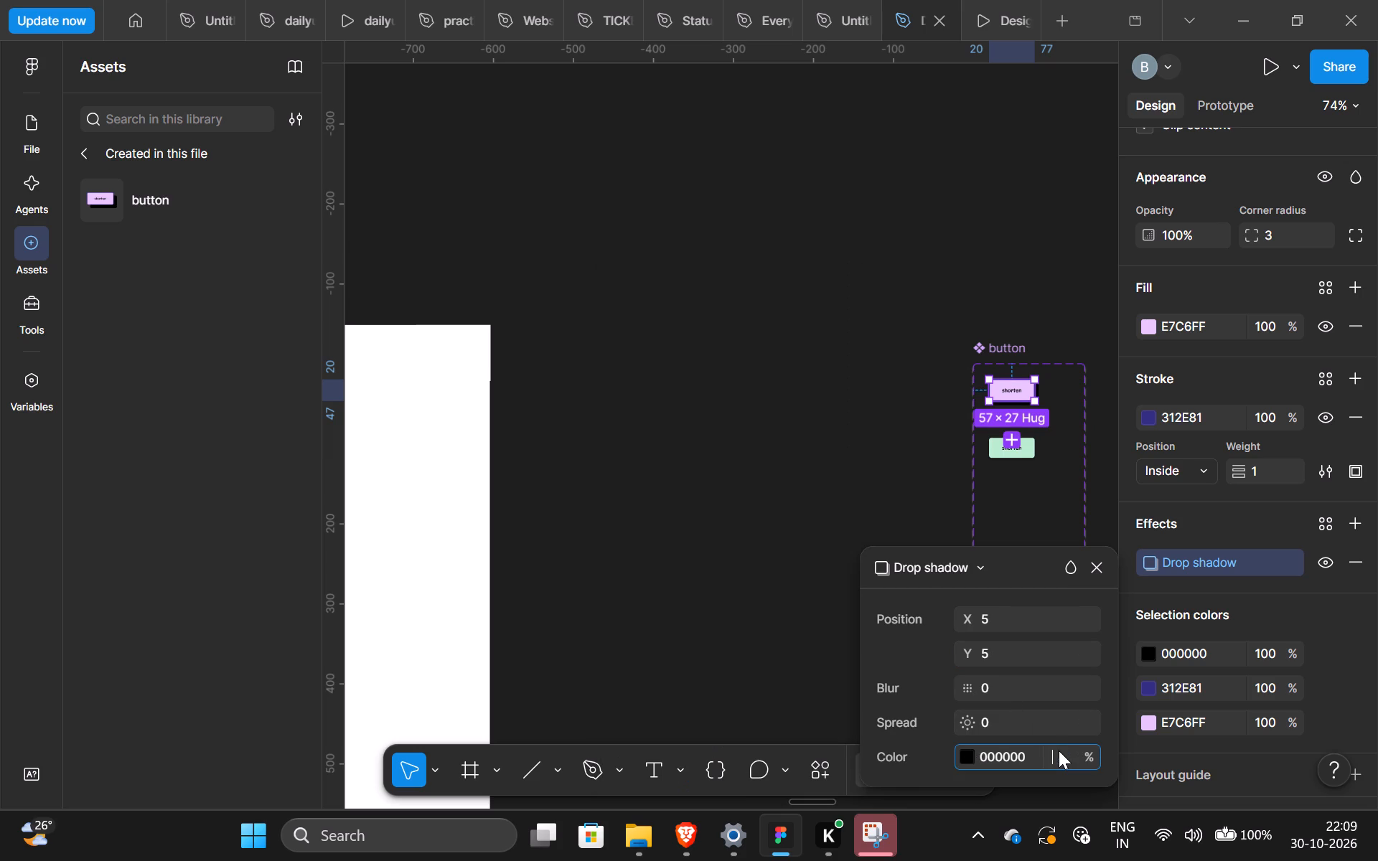
type("60")
key("Return")
left_click(756, 570)
scroll(754, 570, "right", 1)
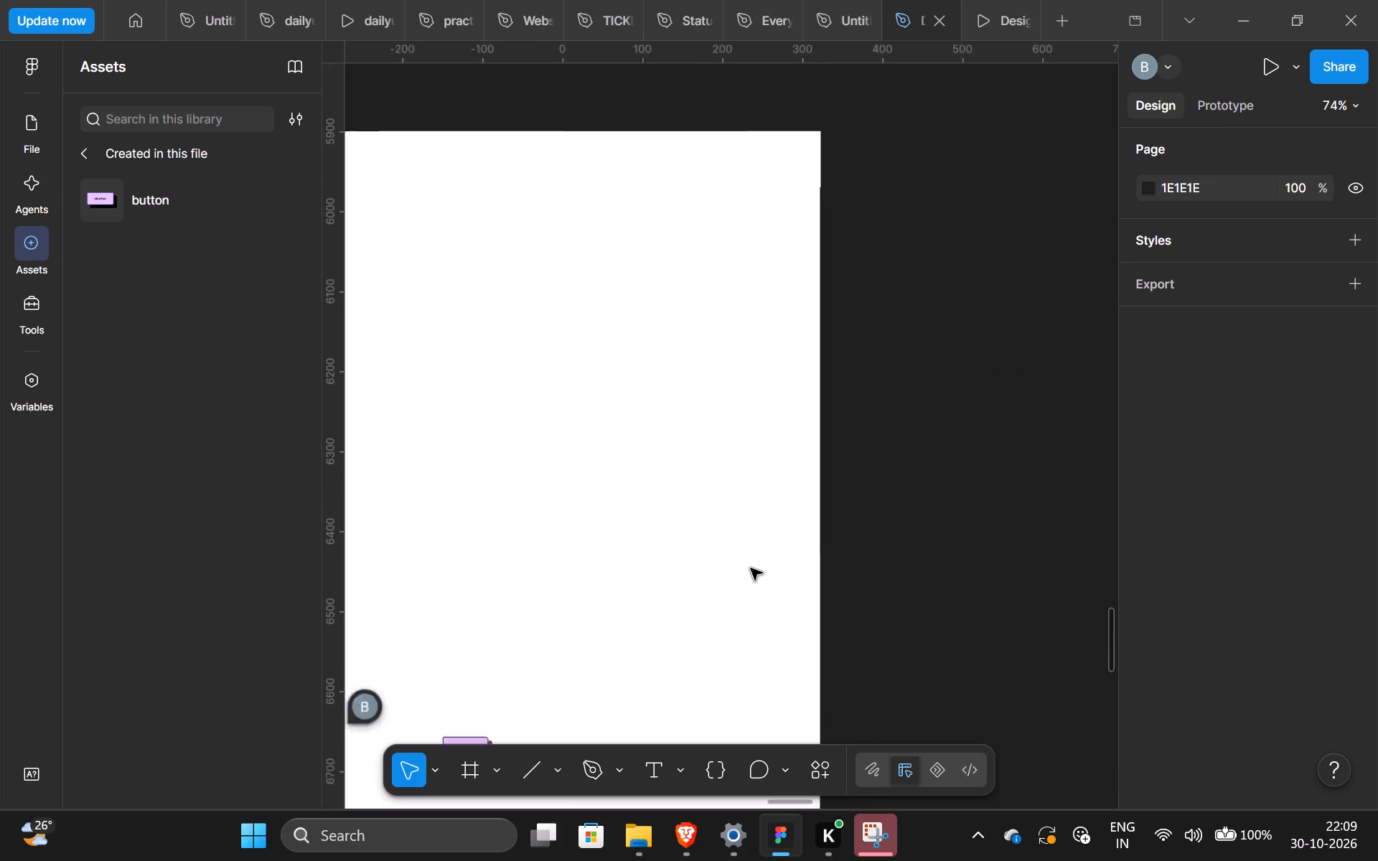
scroll(751, 568, "right", 1)
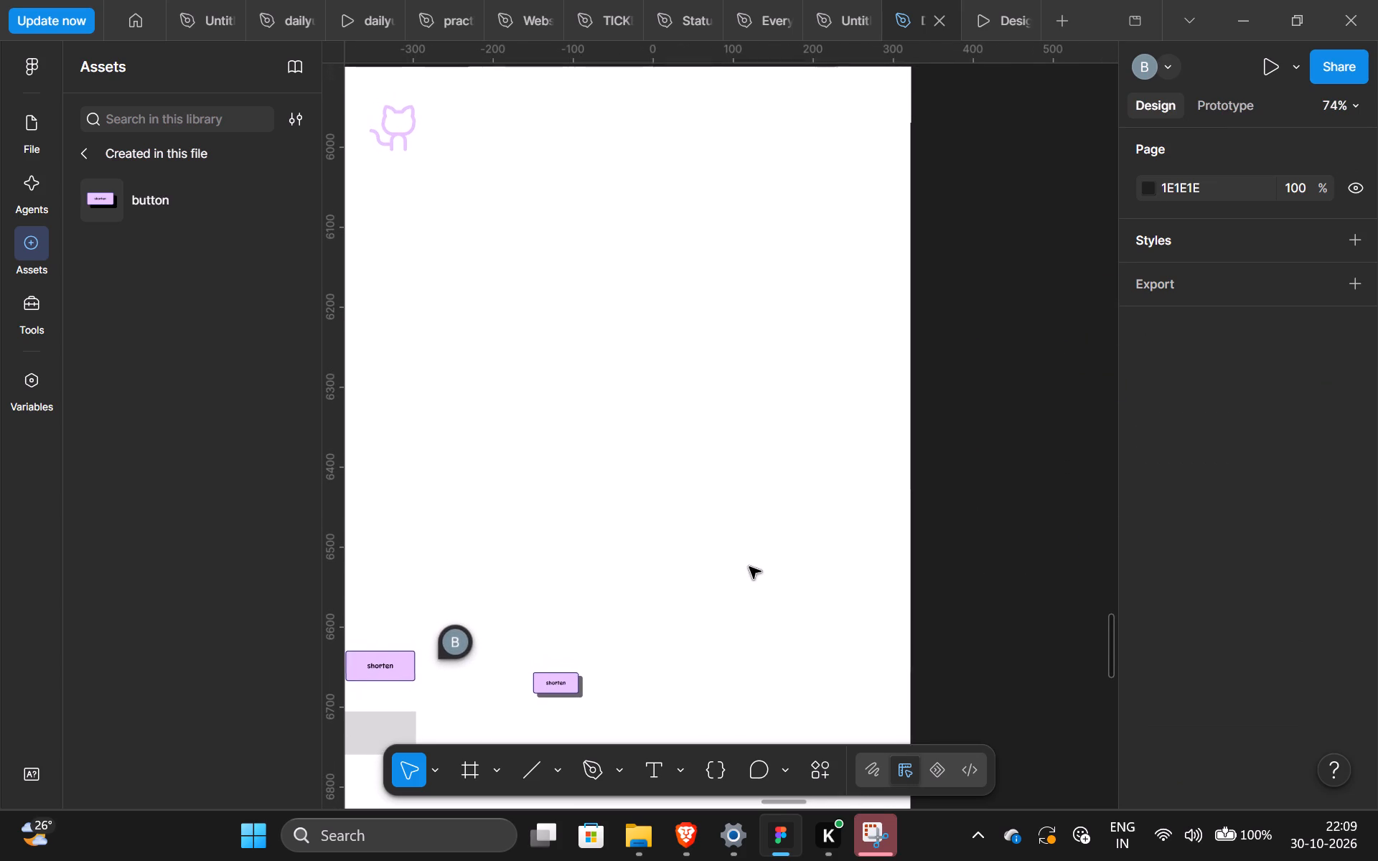
Set the drop shadow opacity of the button component's lilac Default variant to 50%, then deselect the variant.
scroll(749, 567, "left", 4)
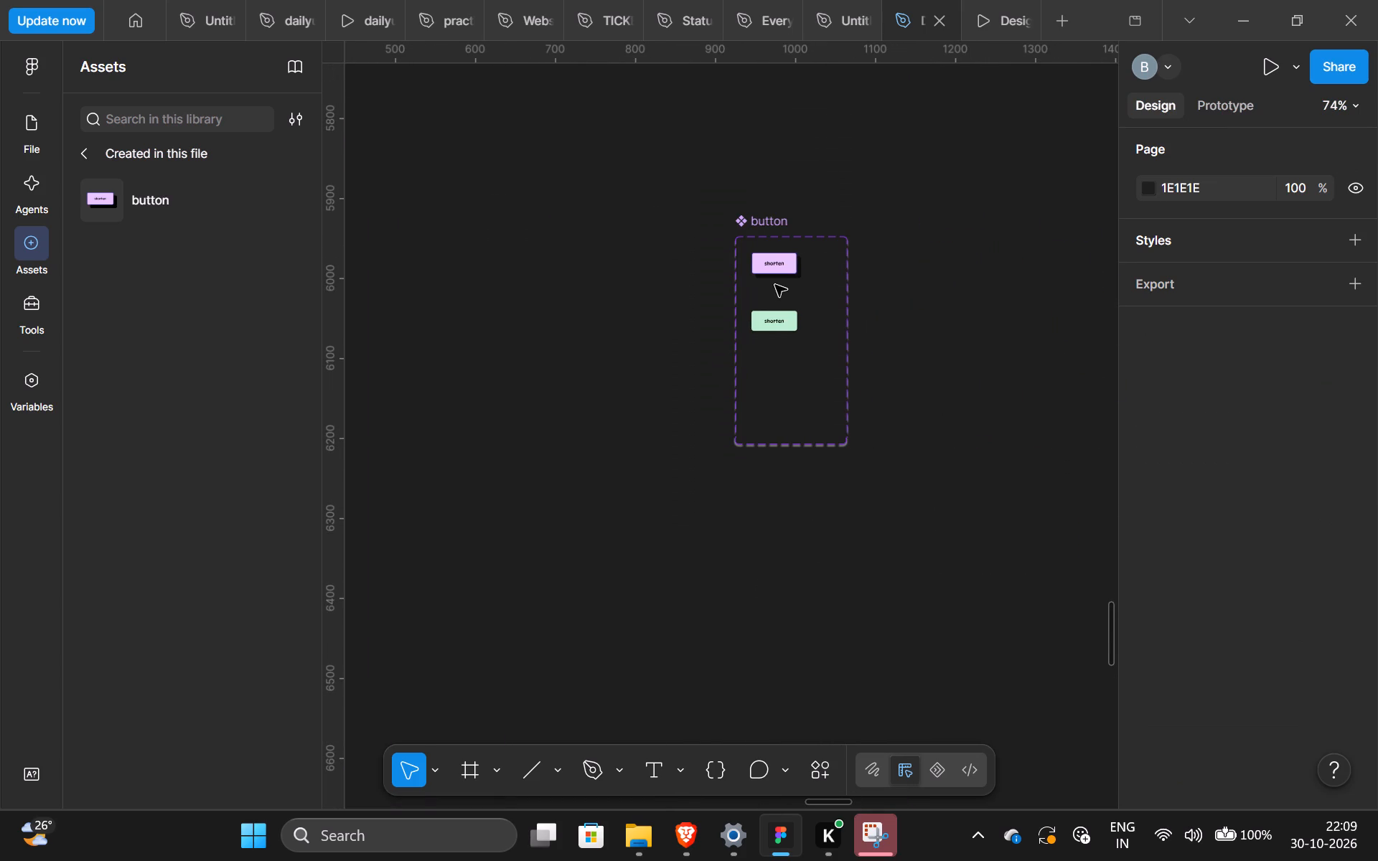
left_click(776, 267)
scroll(1225, 565, "down", 7)
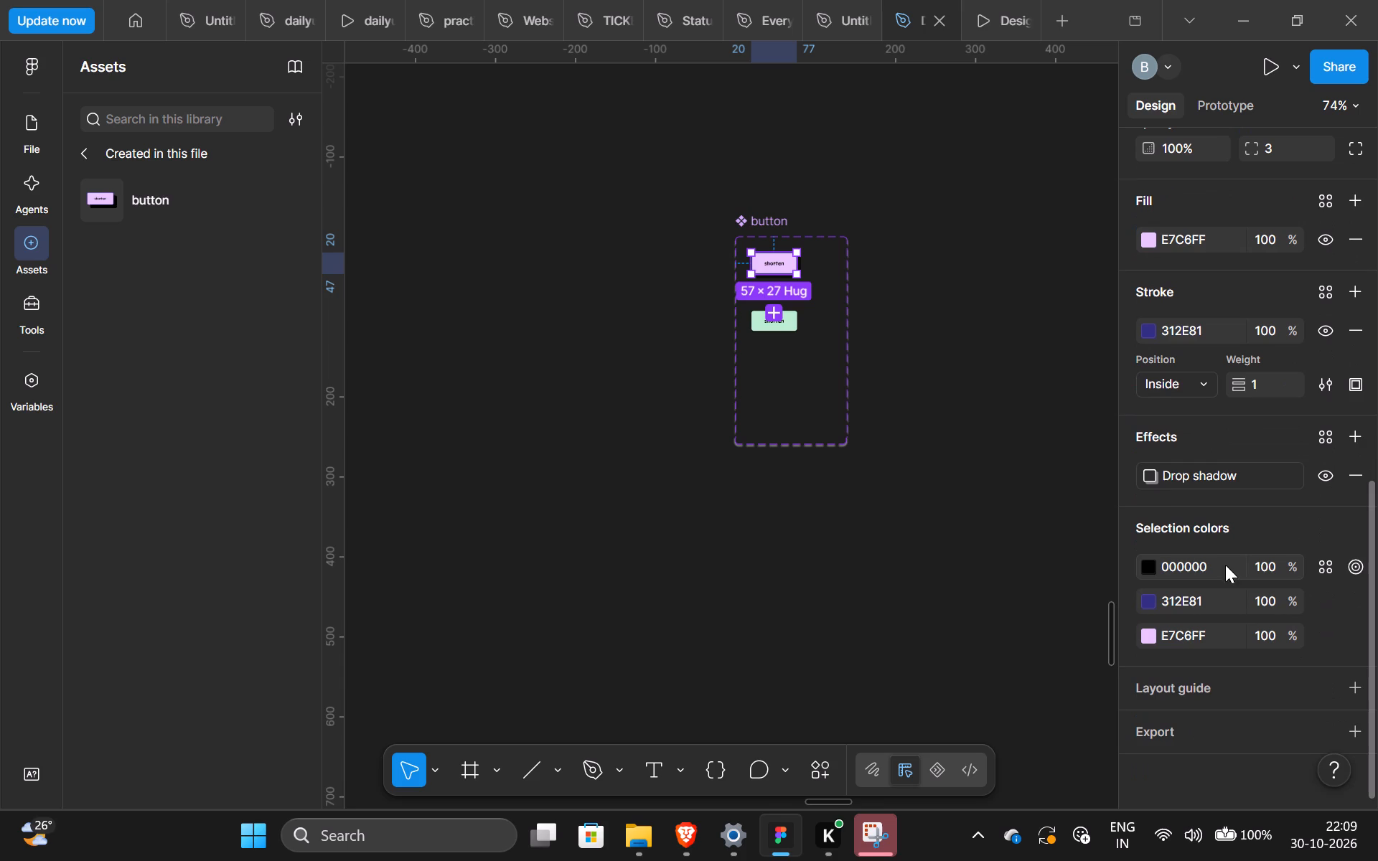
left_click(1149, 474)
left_click(1057, 662)
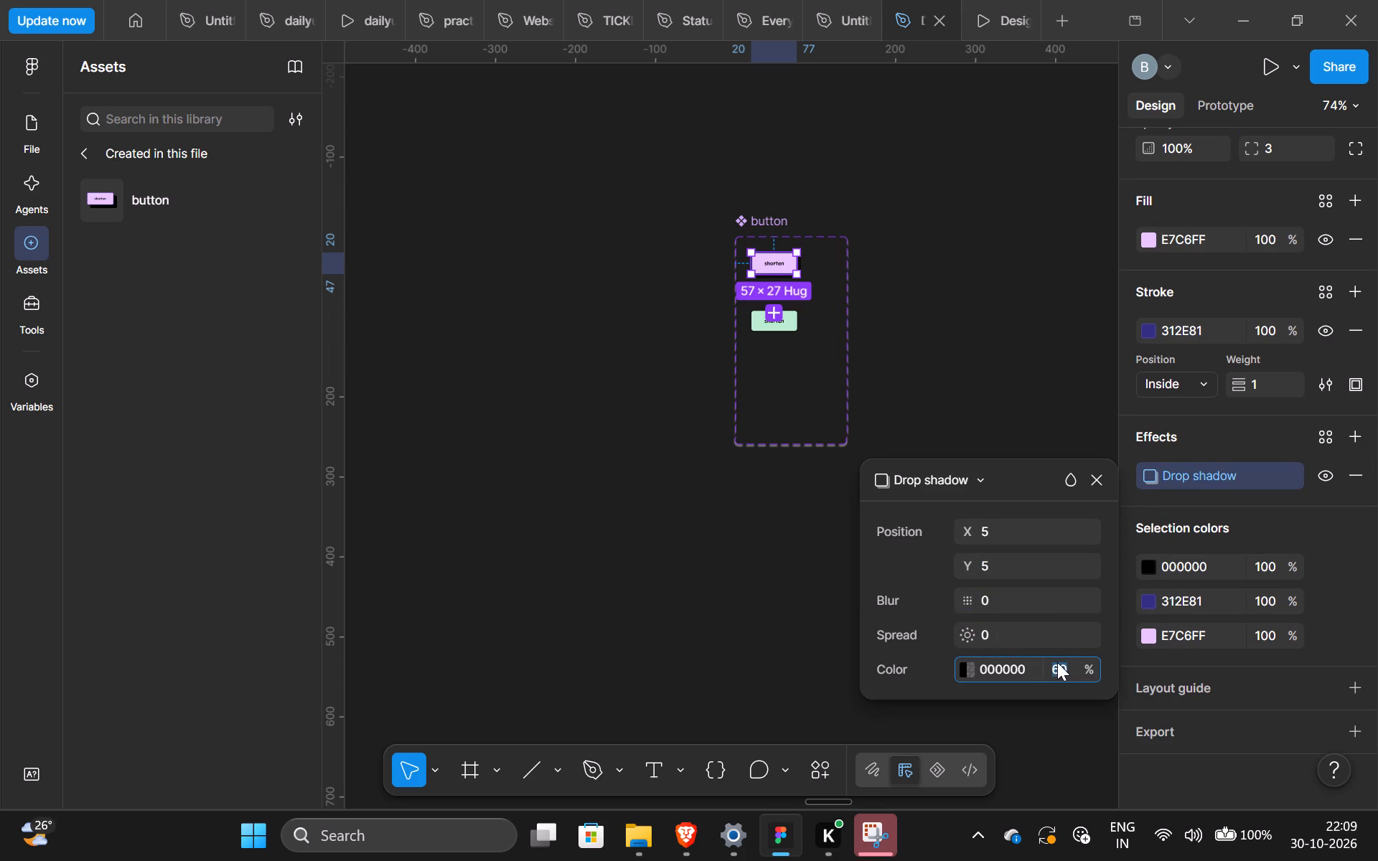
key("BackSpace")
type("50")
key("Return")
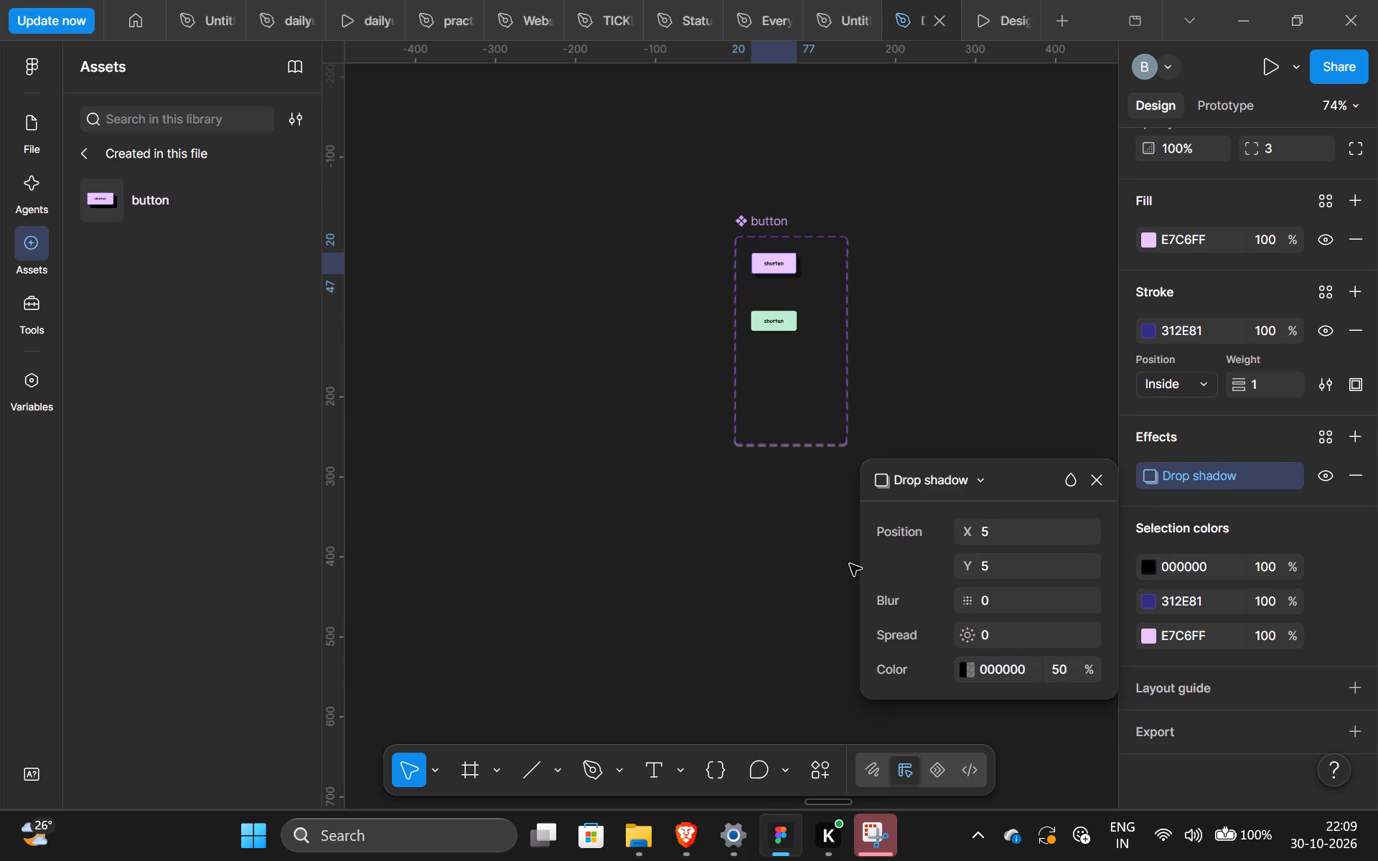
left_click(833, 564)
Delete the old, larger shorten button without a shadow at the end of the dashed URL line.
scroll(833, 564, "down", 1)
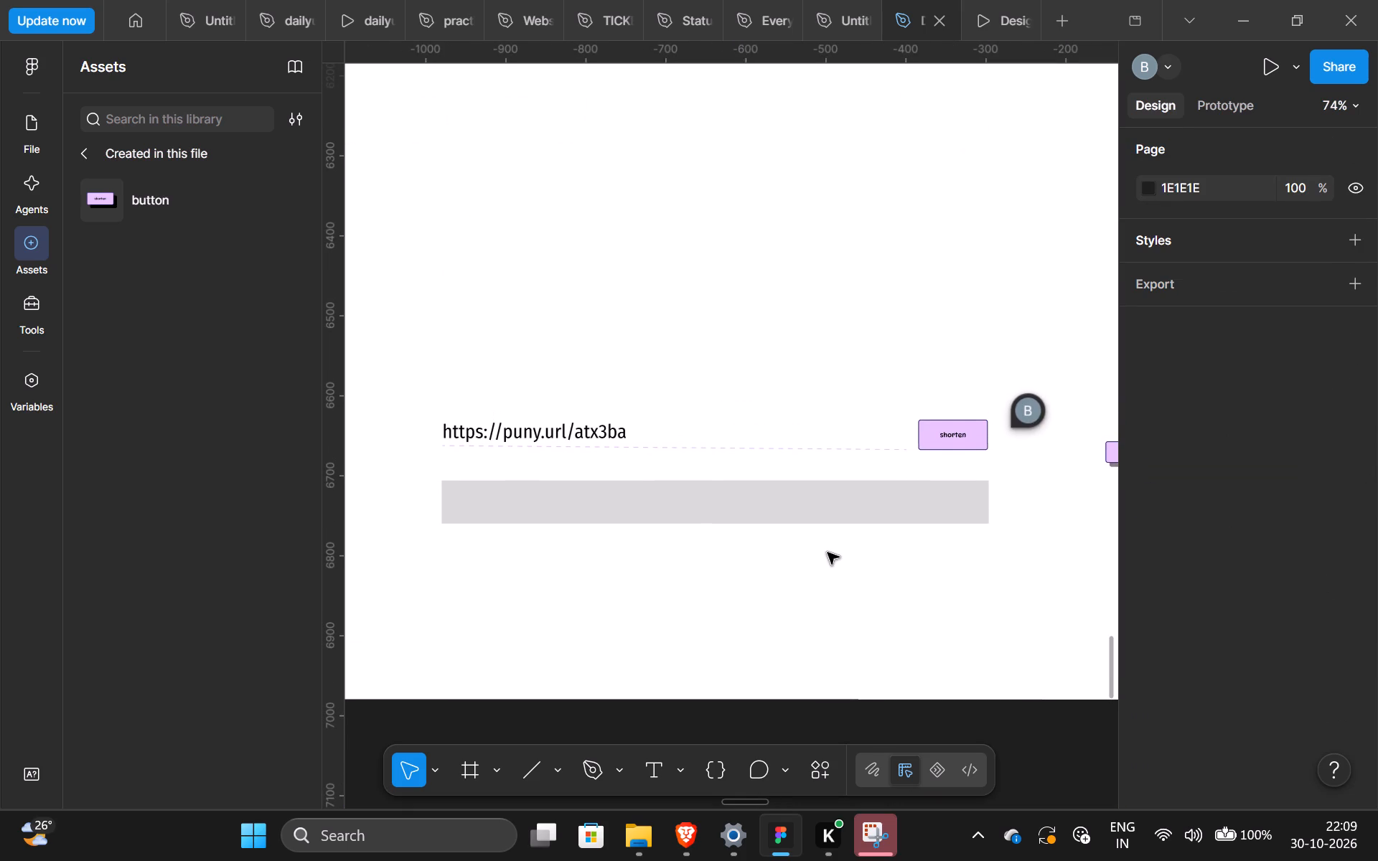
scroll(828, 552, "left", 2)
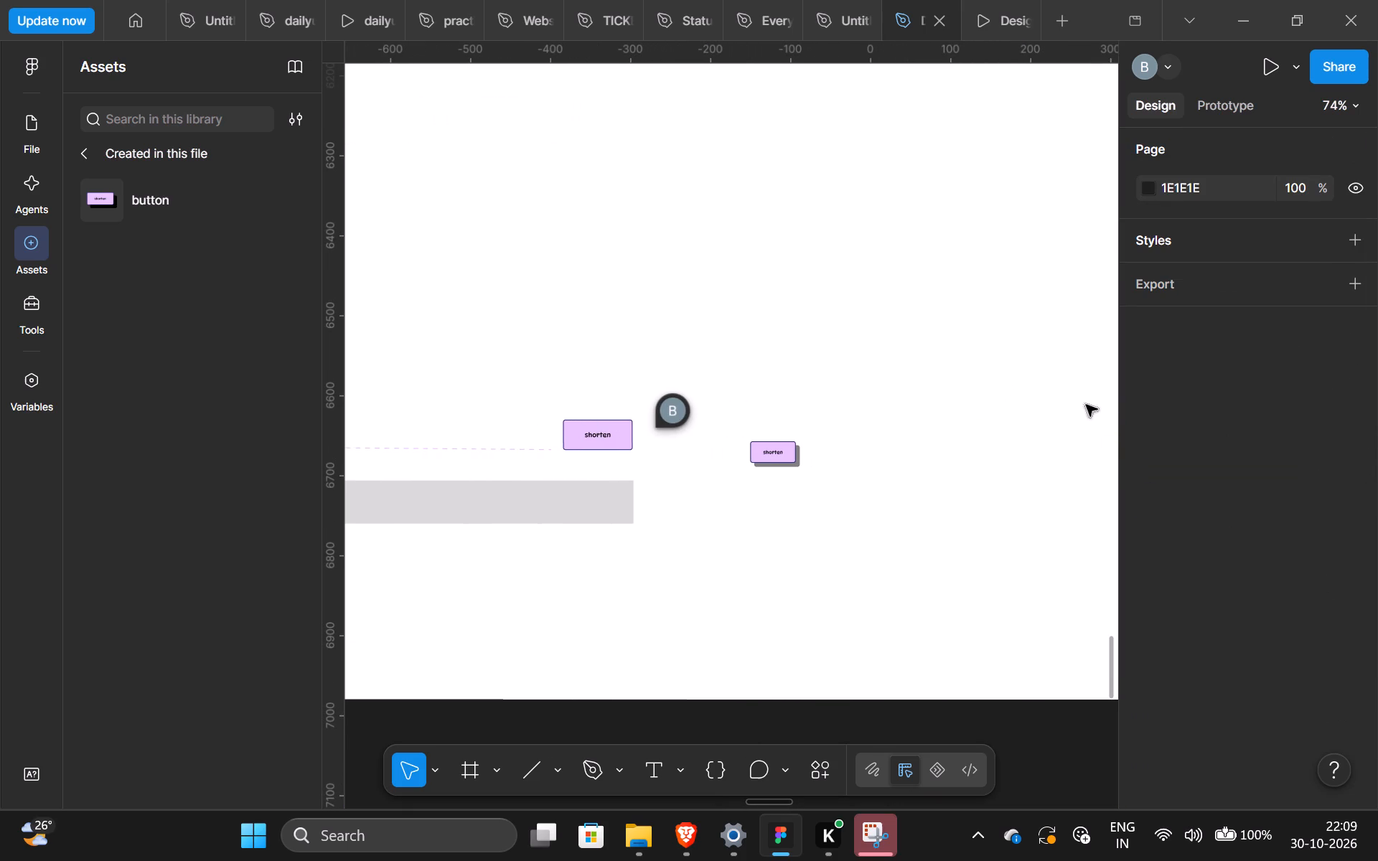
left_click(604, 441)
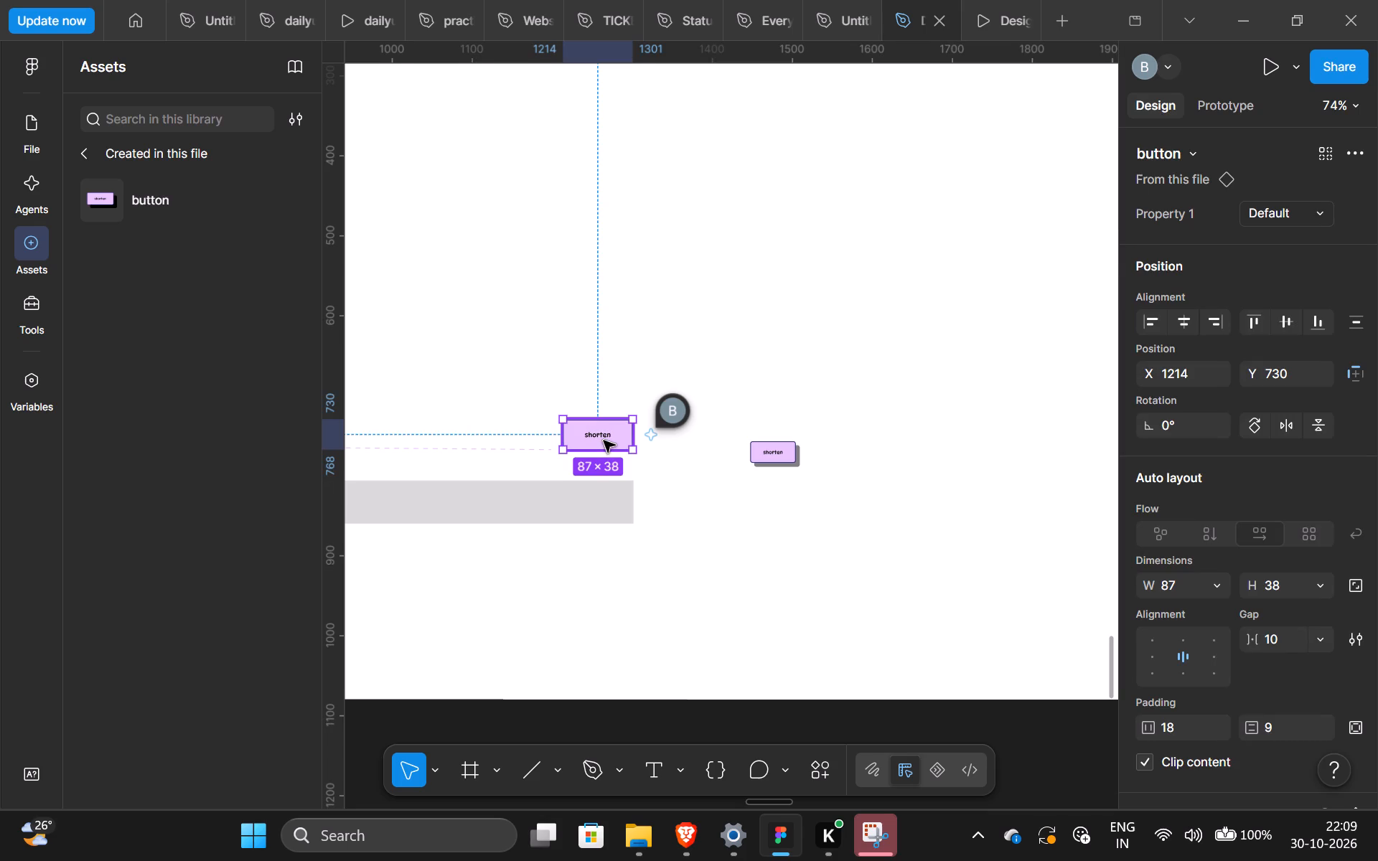
key("BackSpace")
Move the shadowed button instance into the deleted button's place, at about X 1230, Y 741, and deselect it.
left_click_drag(723, 405, 826, 530)
left_click_drag(764, 450, 588, 437)
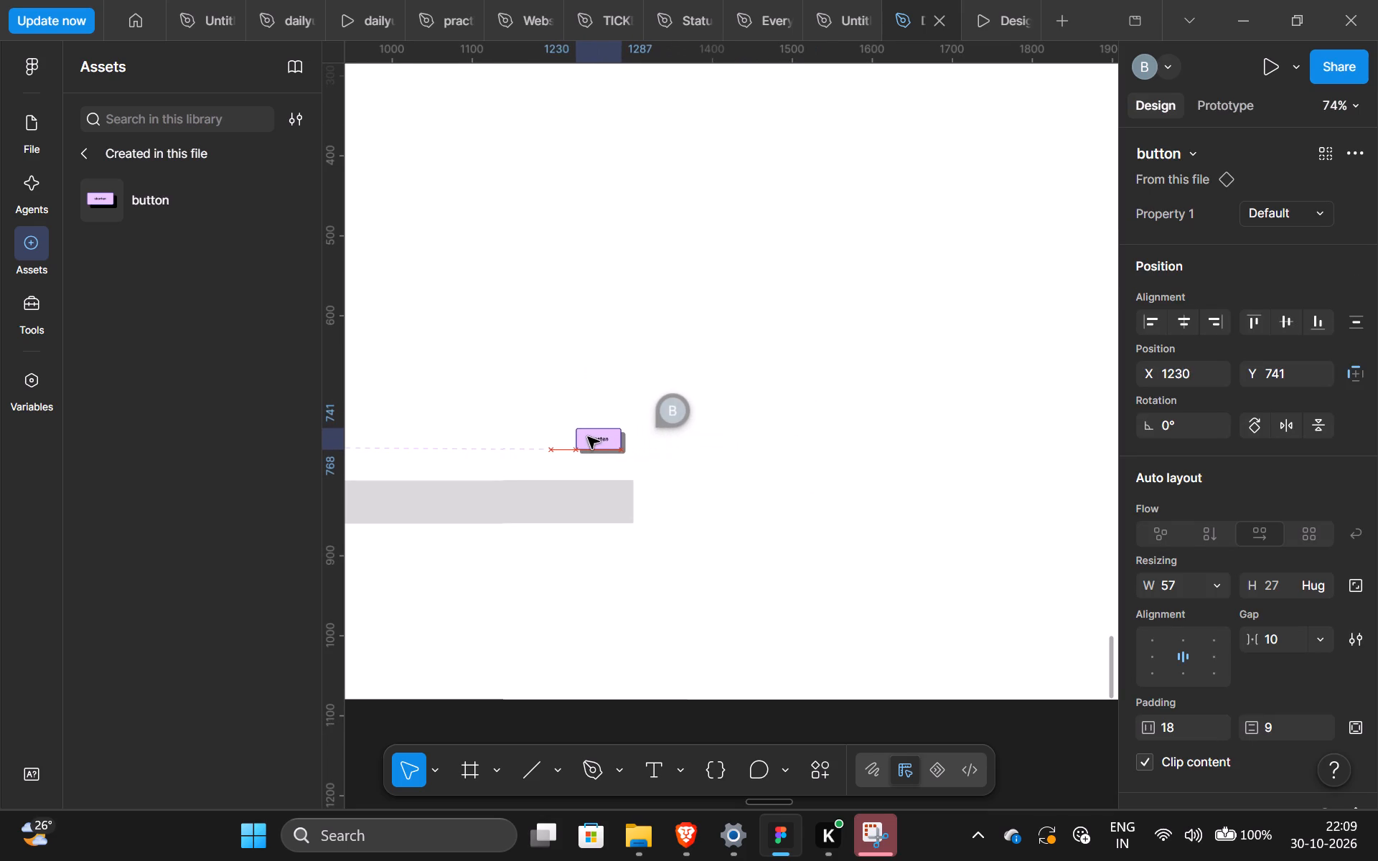
left_click_drag(588, 437, 586, 437)
left_click(739, 365)
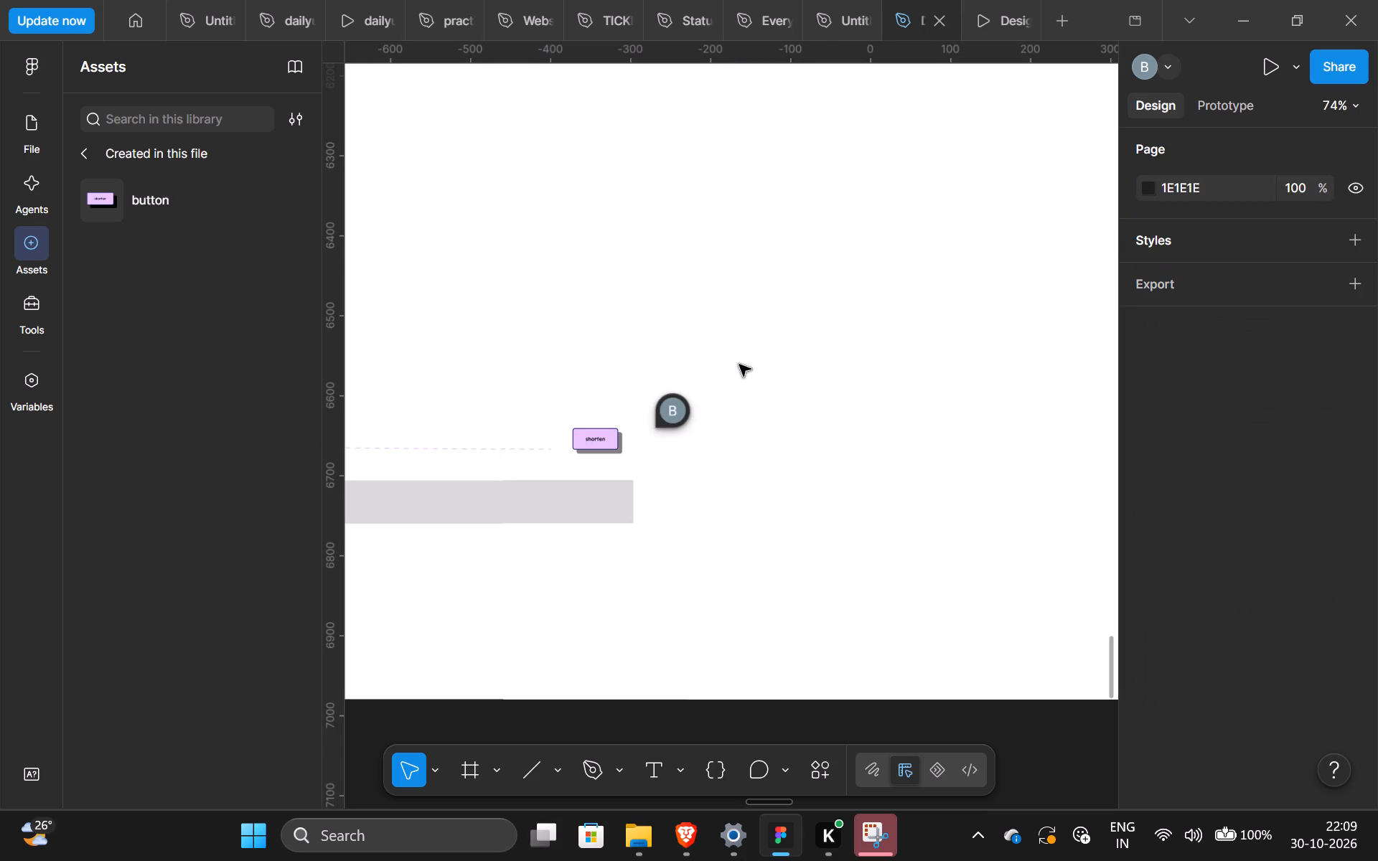
Present the screen frame as a prototype and test the shorten button's pressed interaction several times.
scroll(698, 343, "right", 3)
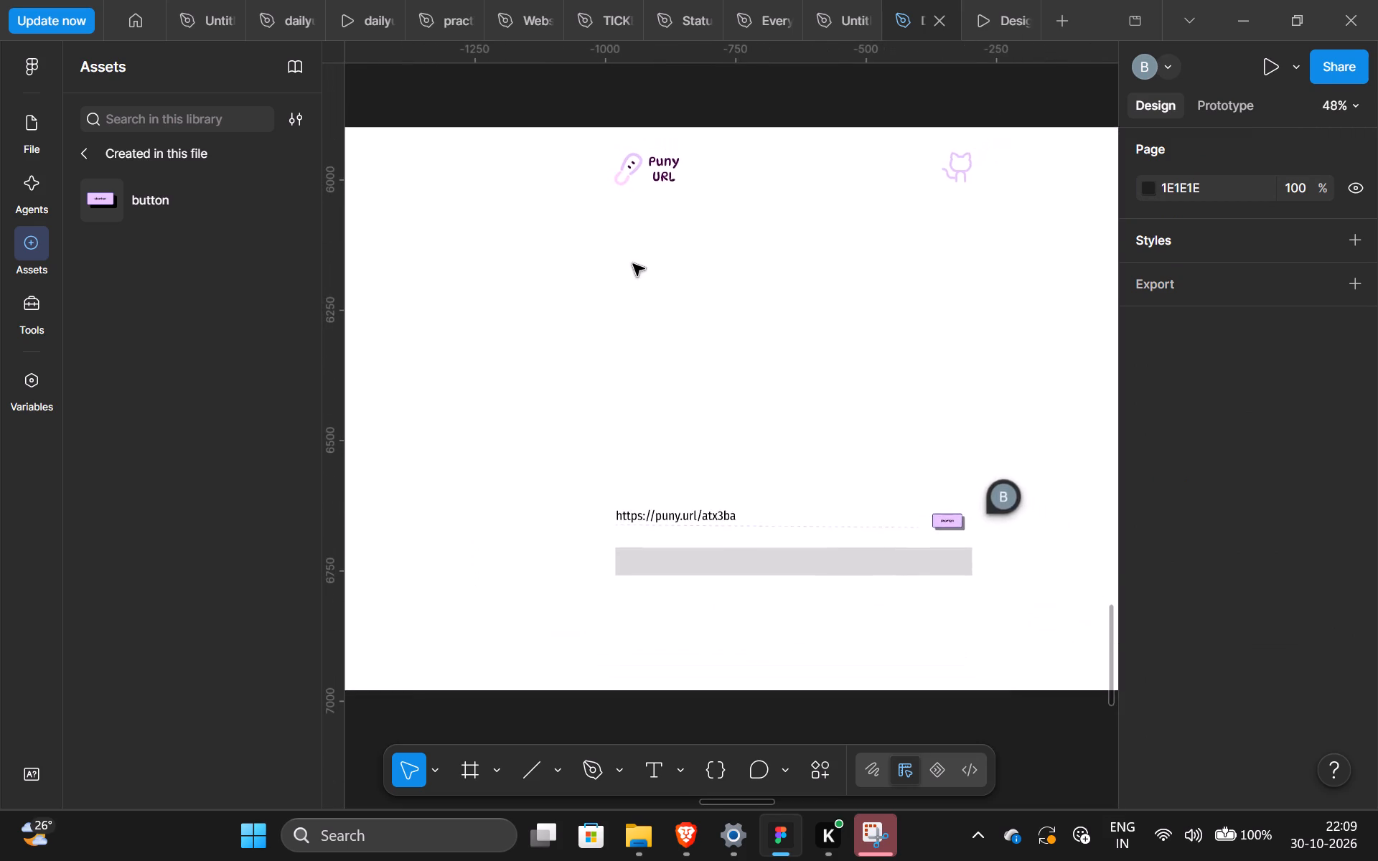
scroll(629, 263, "right", 2)
left_click(586, 300)
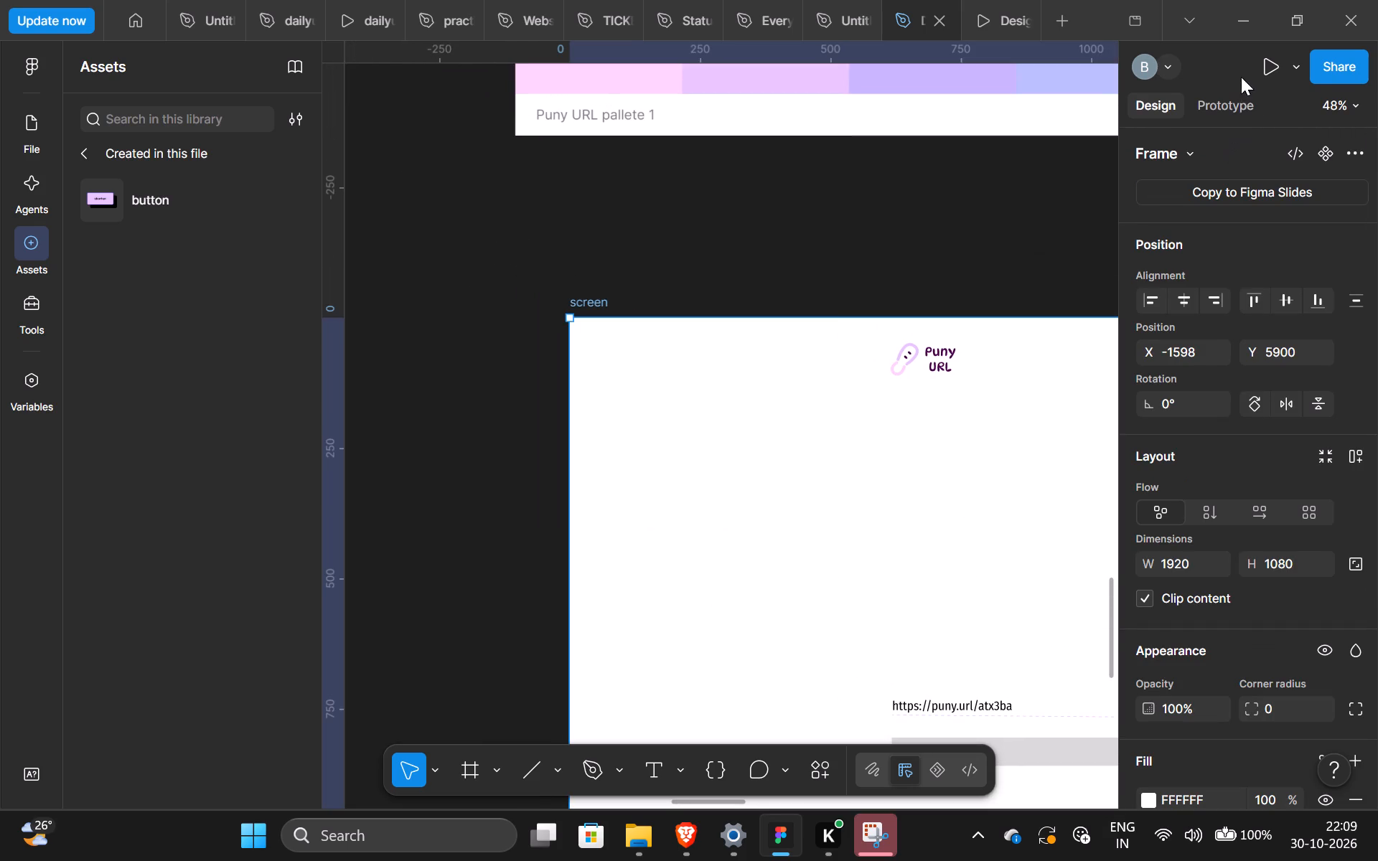
left_click(1257, 59)
left_click(959, 463)
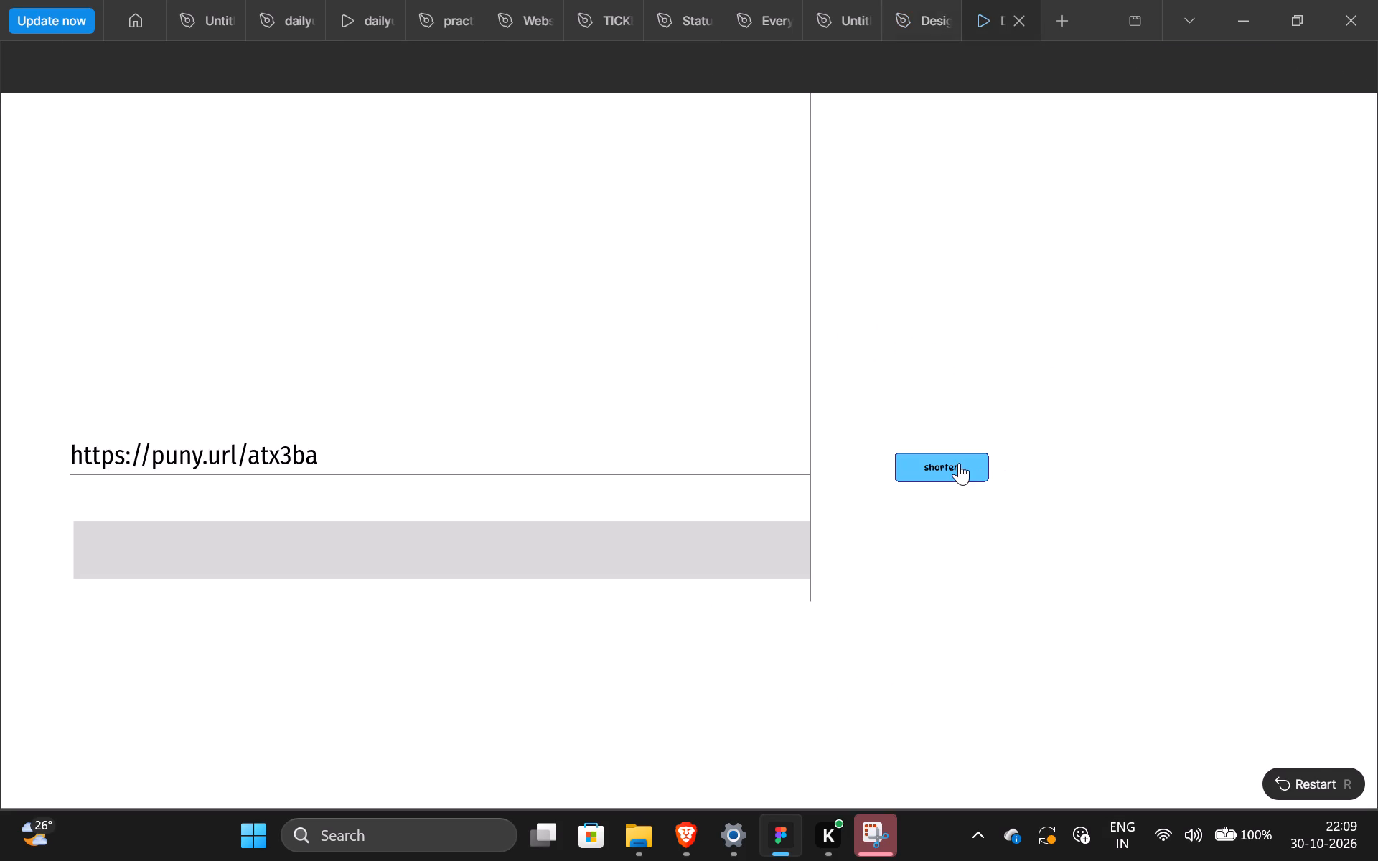
left_click(904, 472)
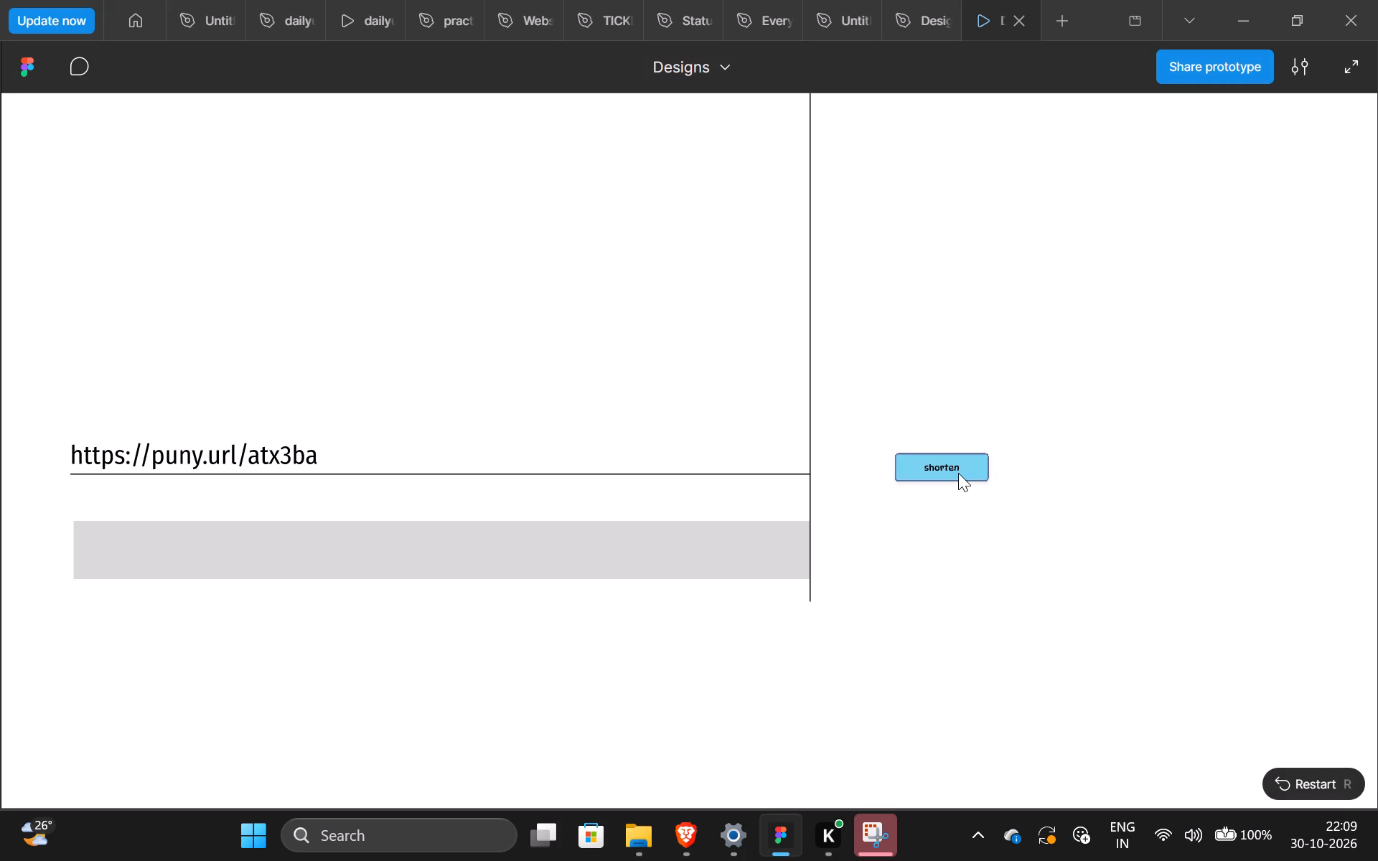
left_click(958, 473)
left_click(767, 641)
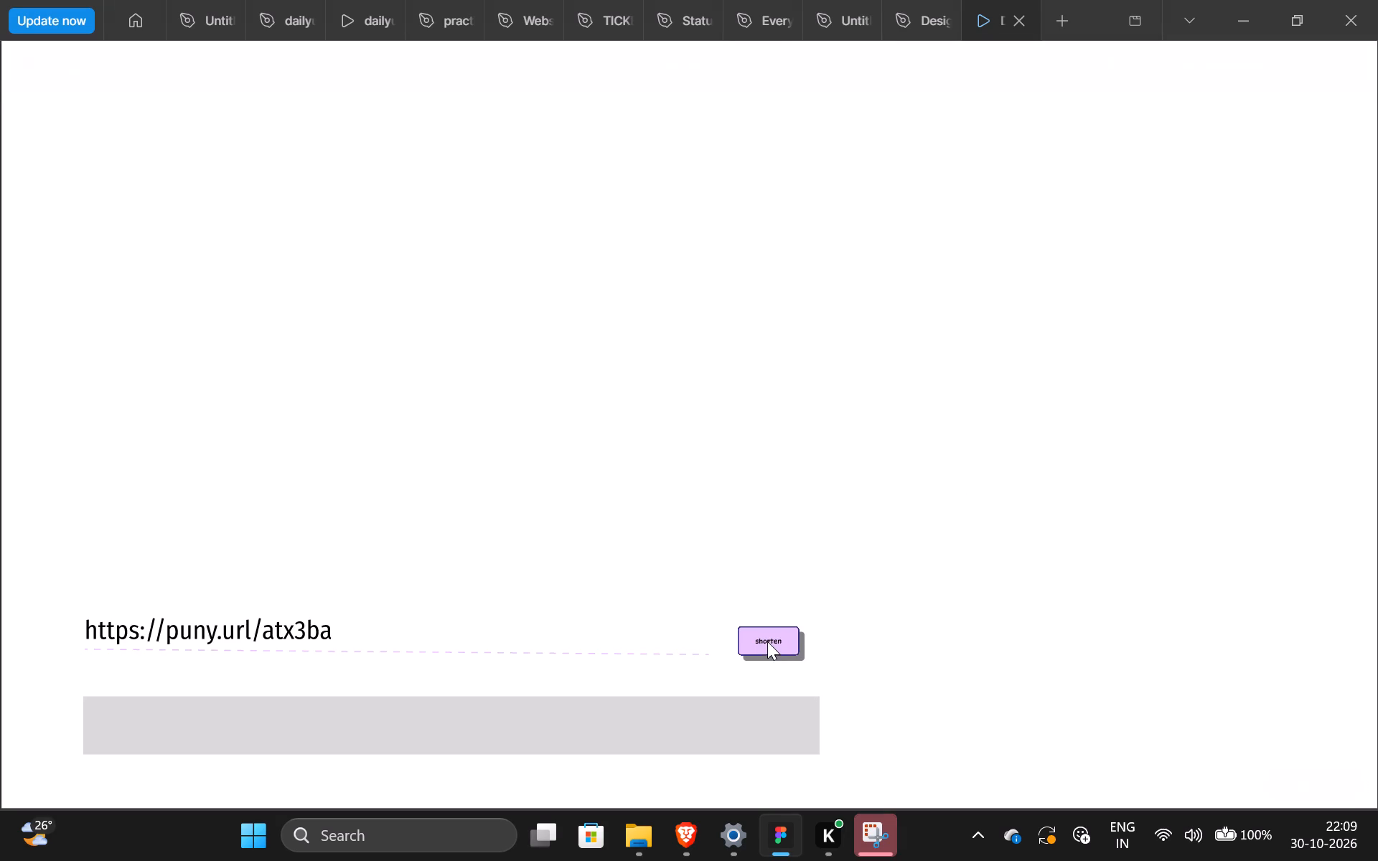
left_click(771, 639)
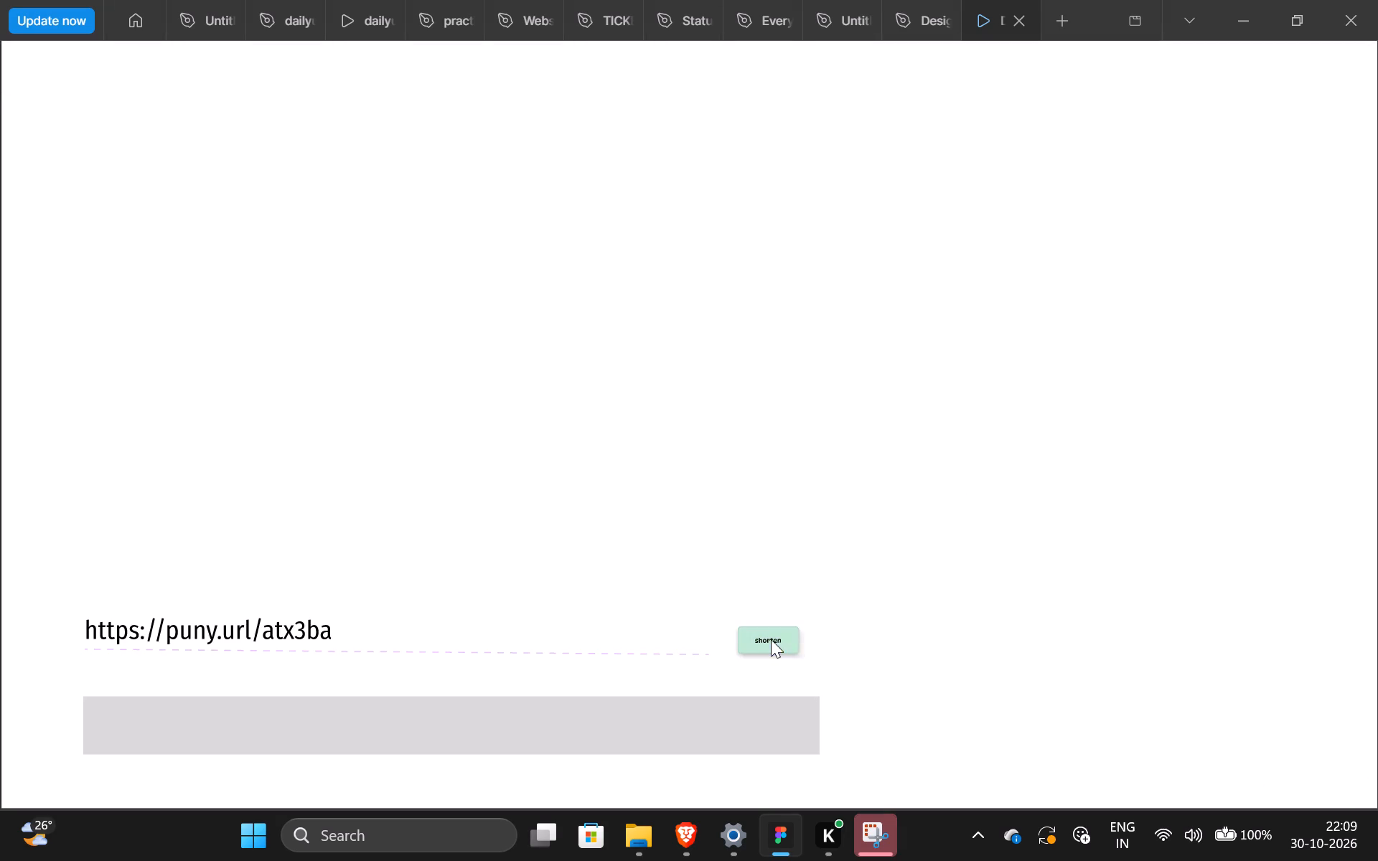
left_click(767, 633)
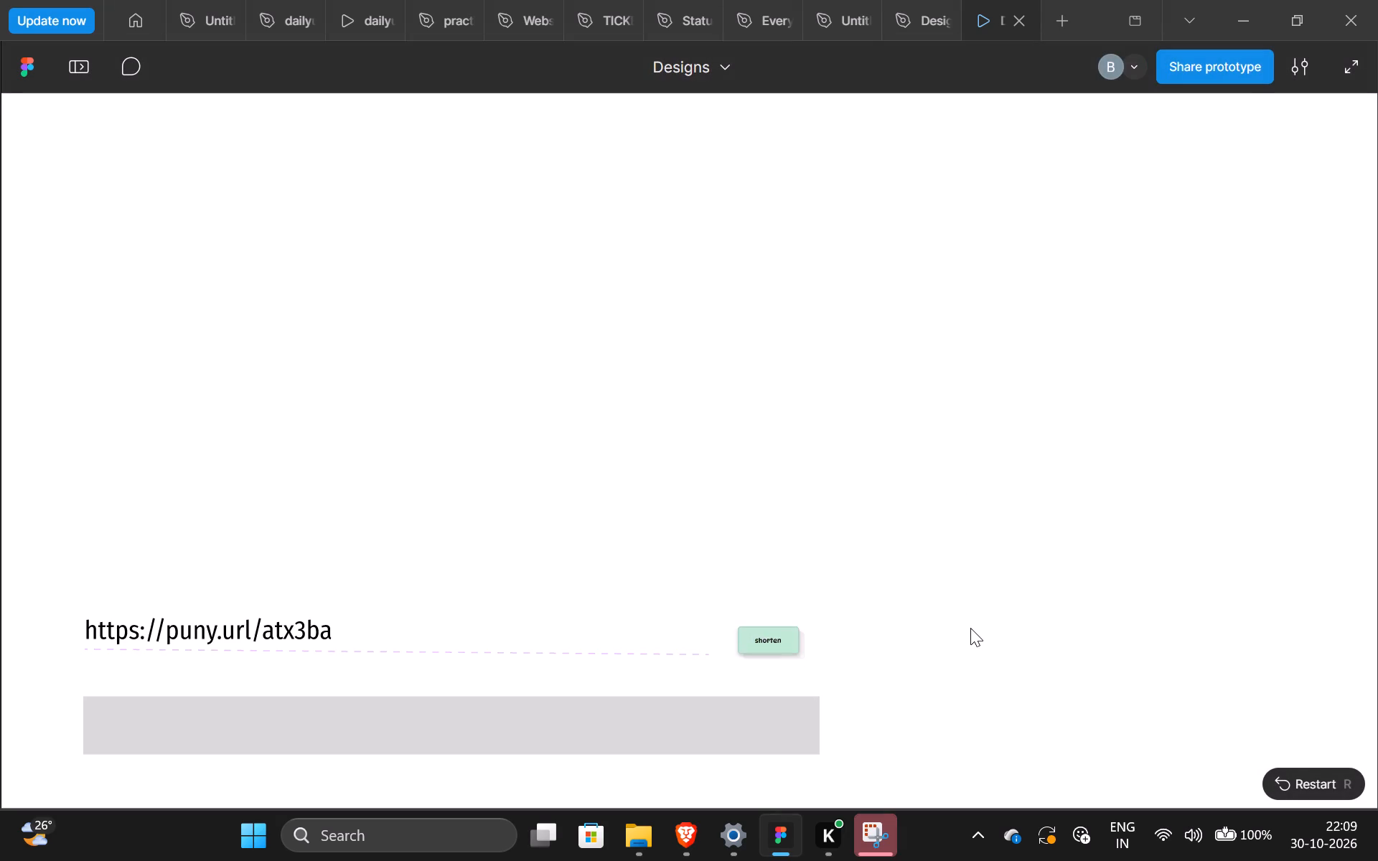
left_click(774, 652)
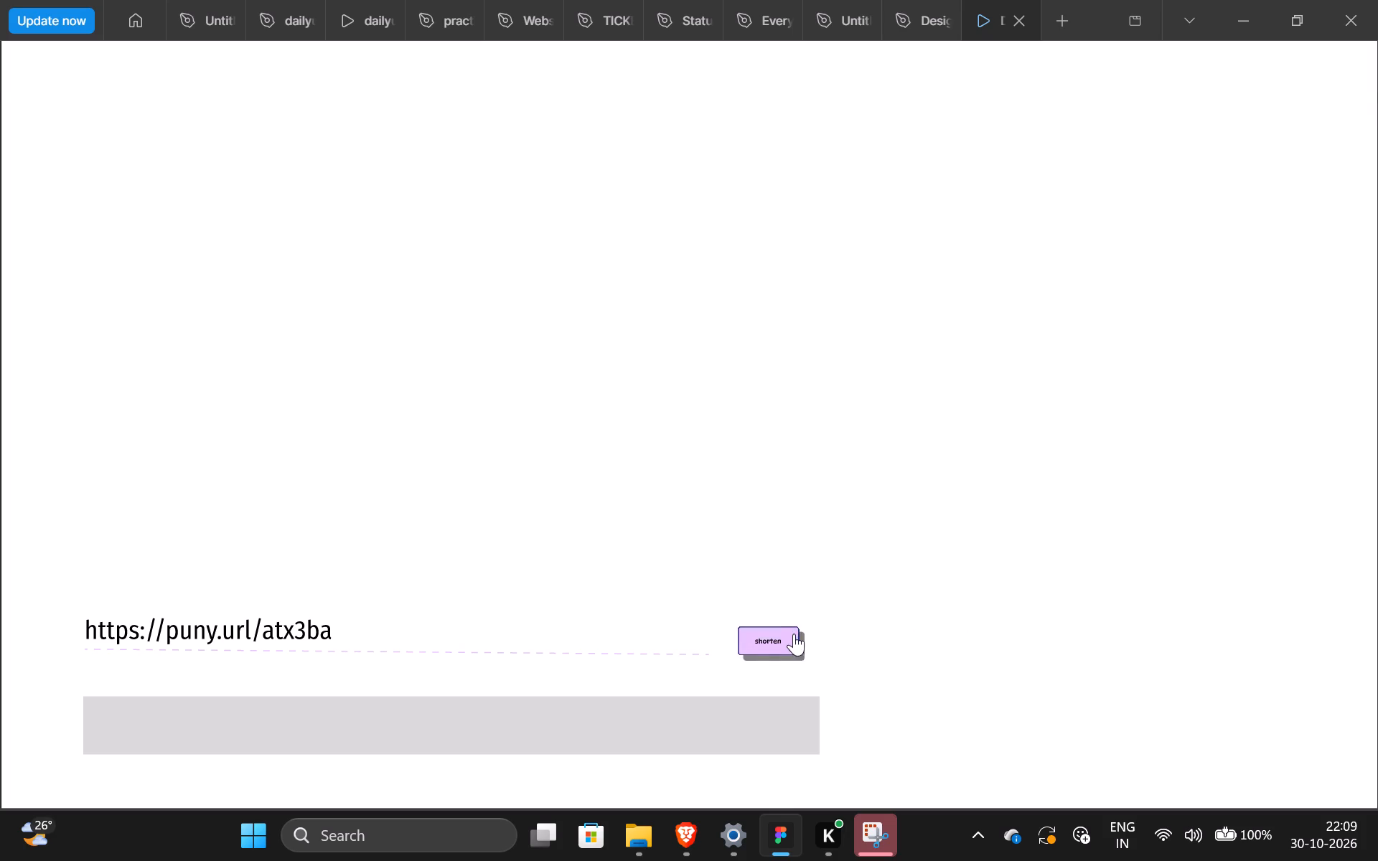
left_click(789, 635)
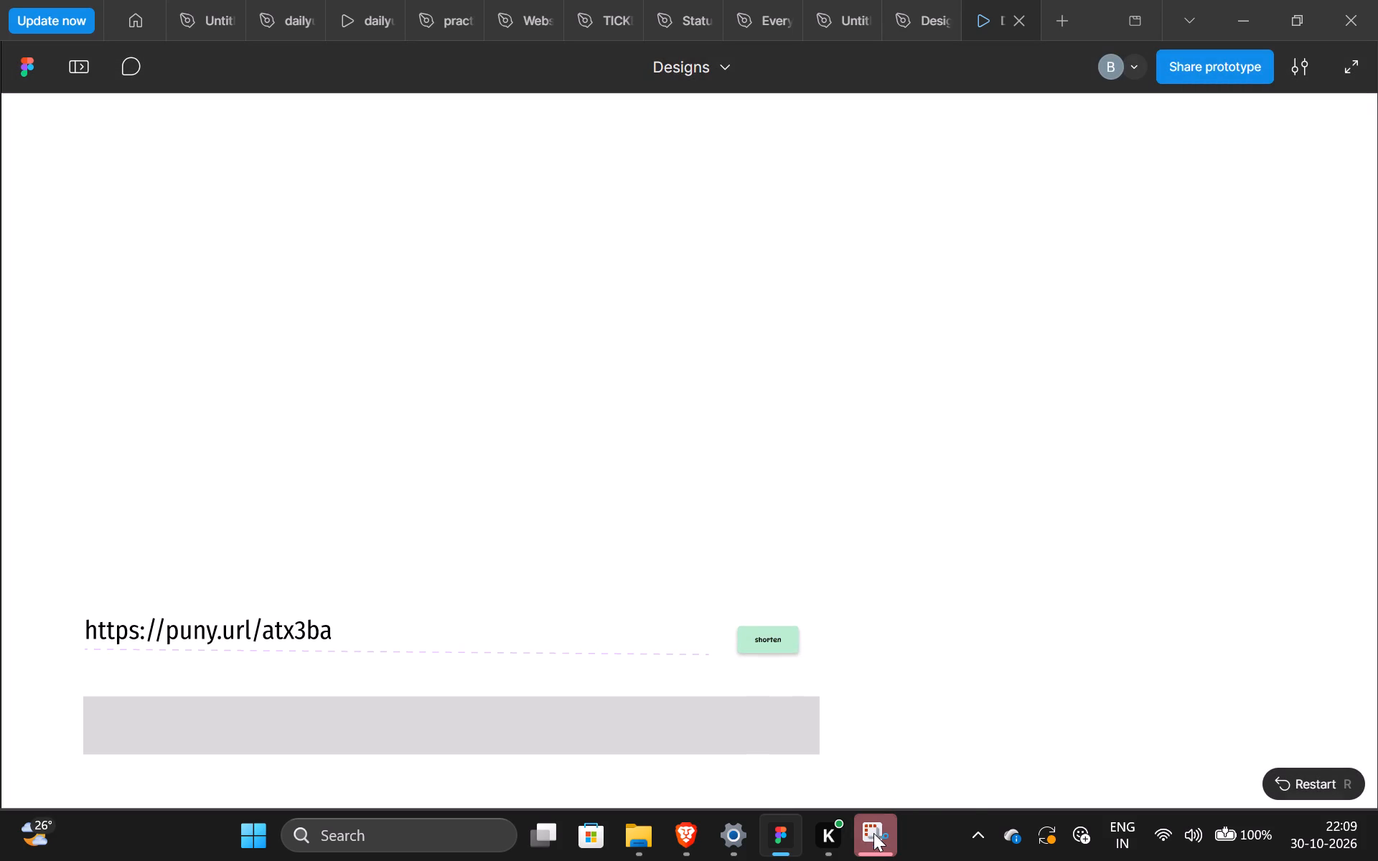
left_click(957, 654)
left_click(777, 647)
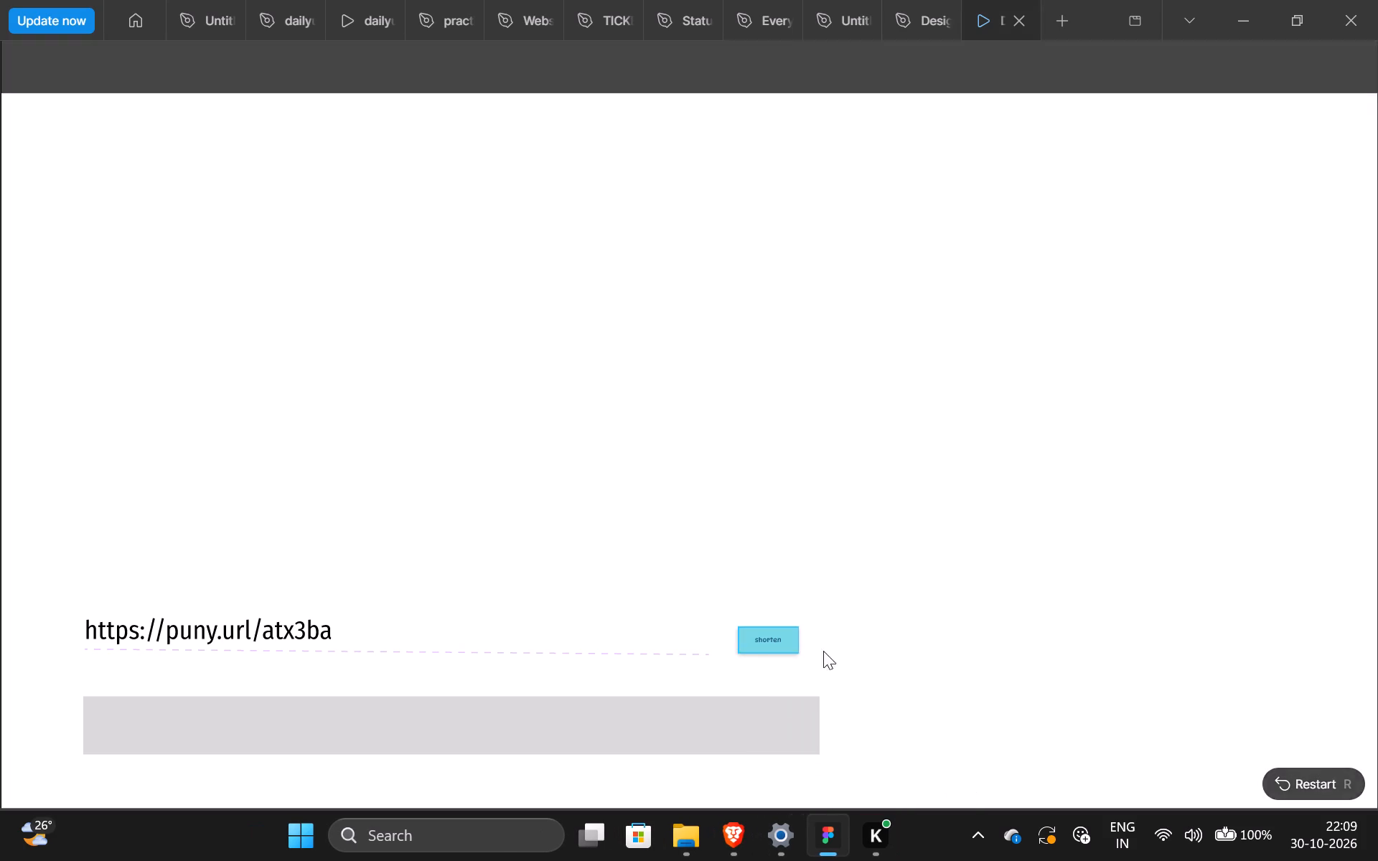
left_click(738, 640)
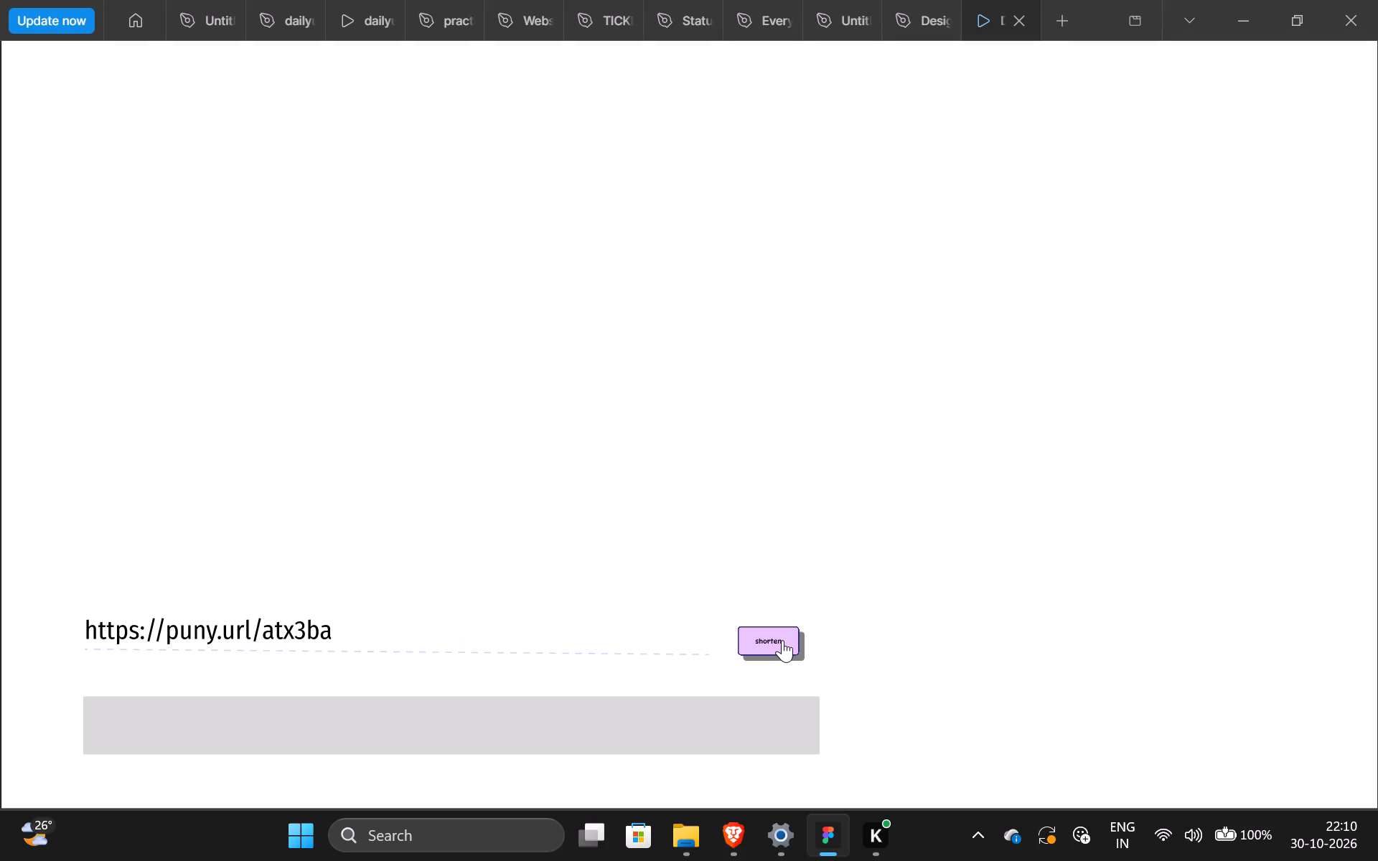
left_click(782, 640)
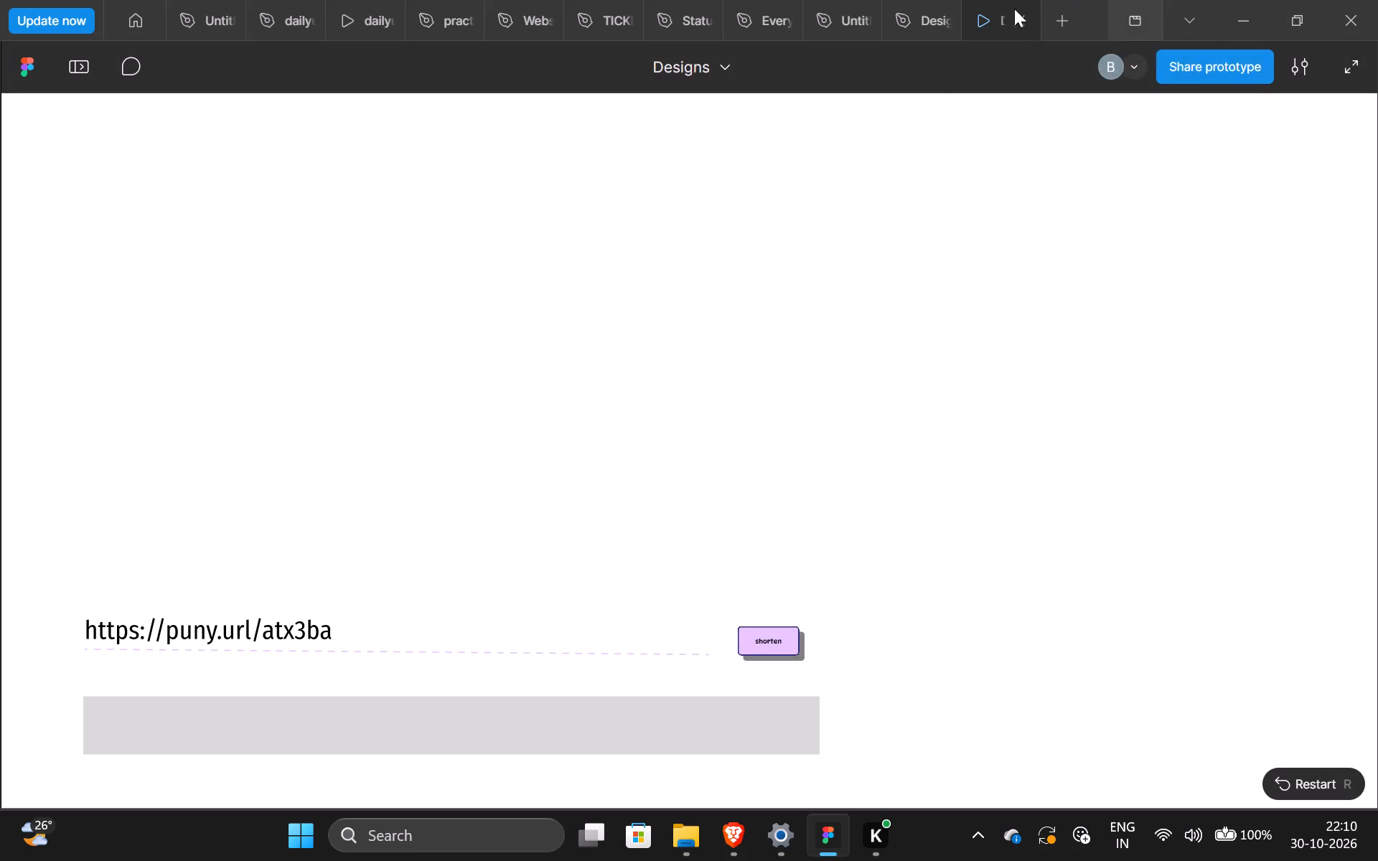
Back in the design file, set the height of the button component's green pressed variant to 27, compare it with Default and deselect.
left_click(896, 16)
scroll(1036, 425, "left", 2)
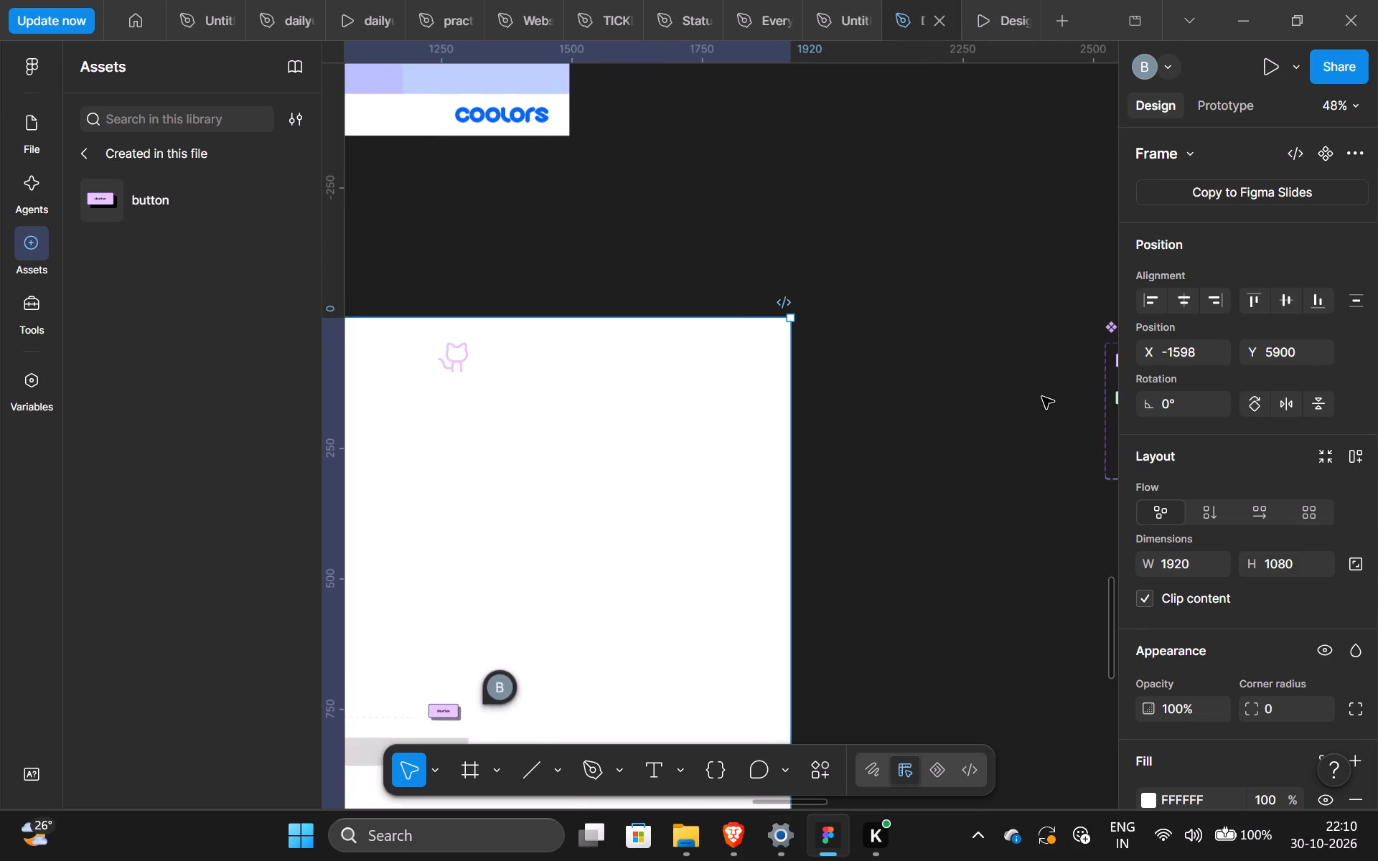
scroll(1042, 397, "left", 2)
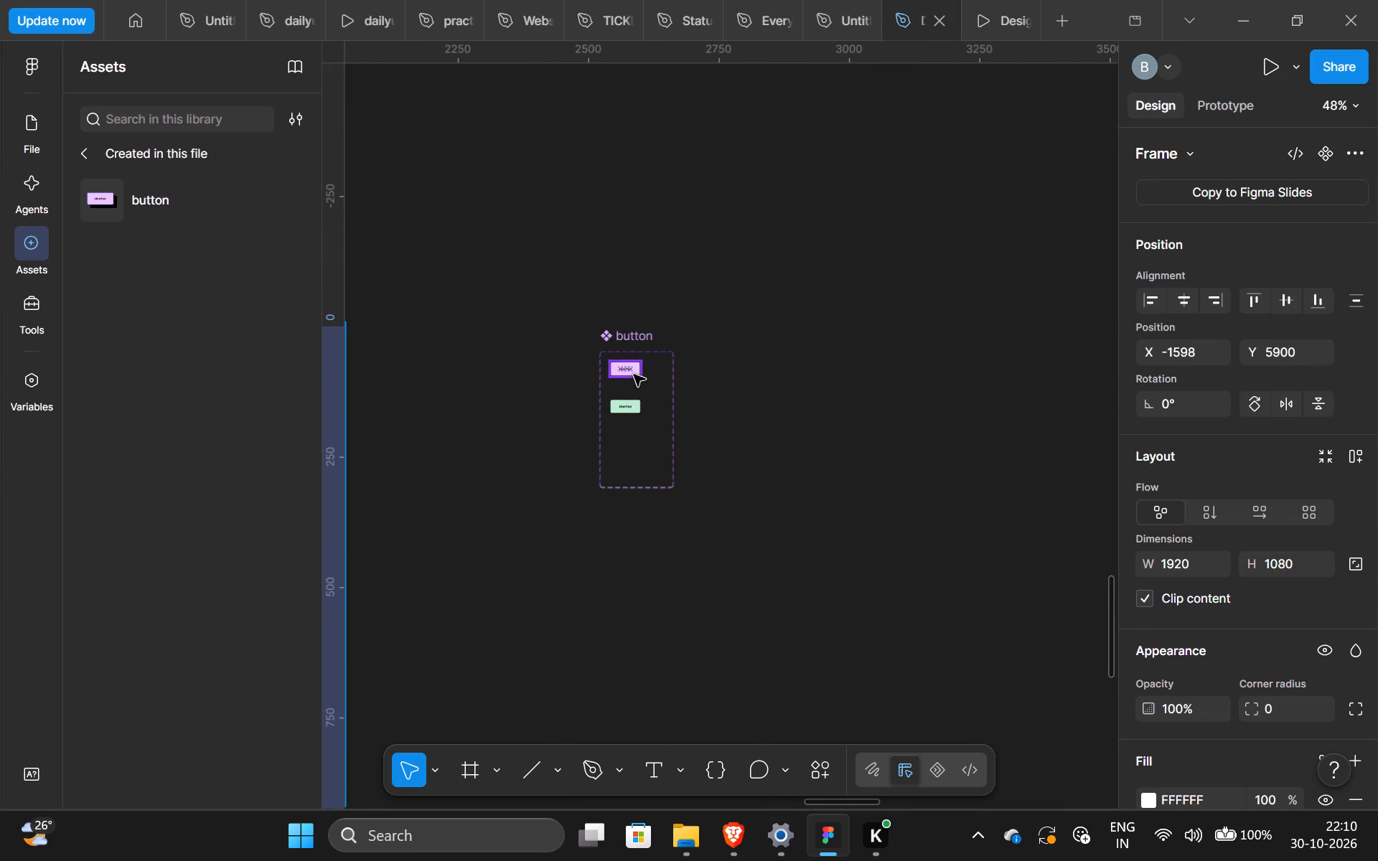
left_click(634, 375)
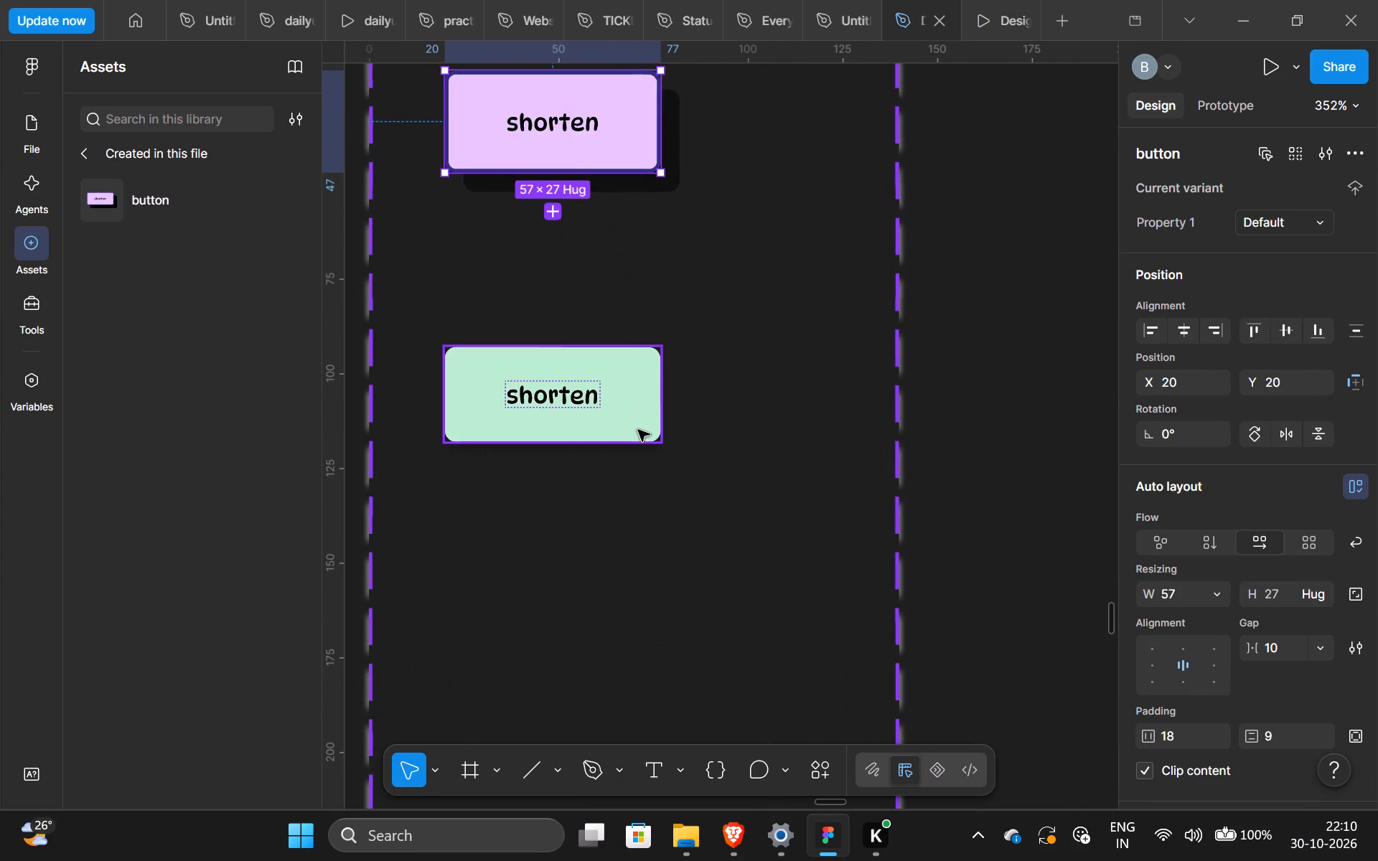
left_click(638, 432)
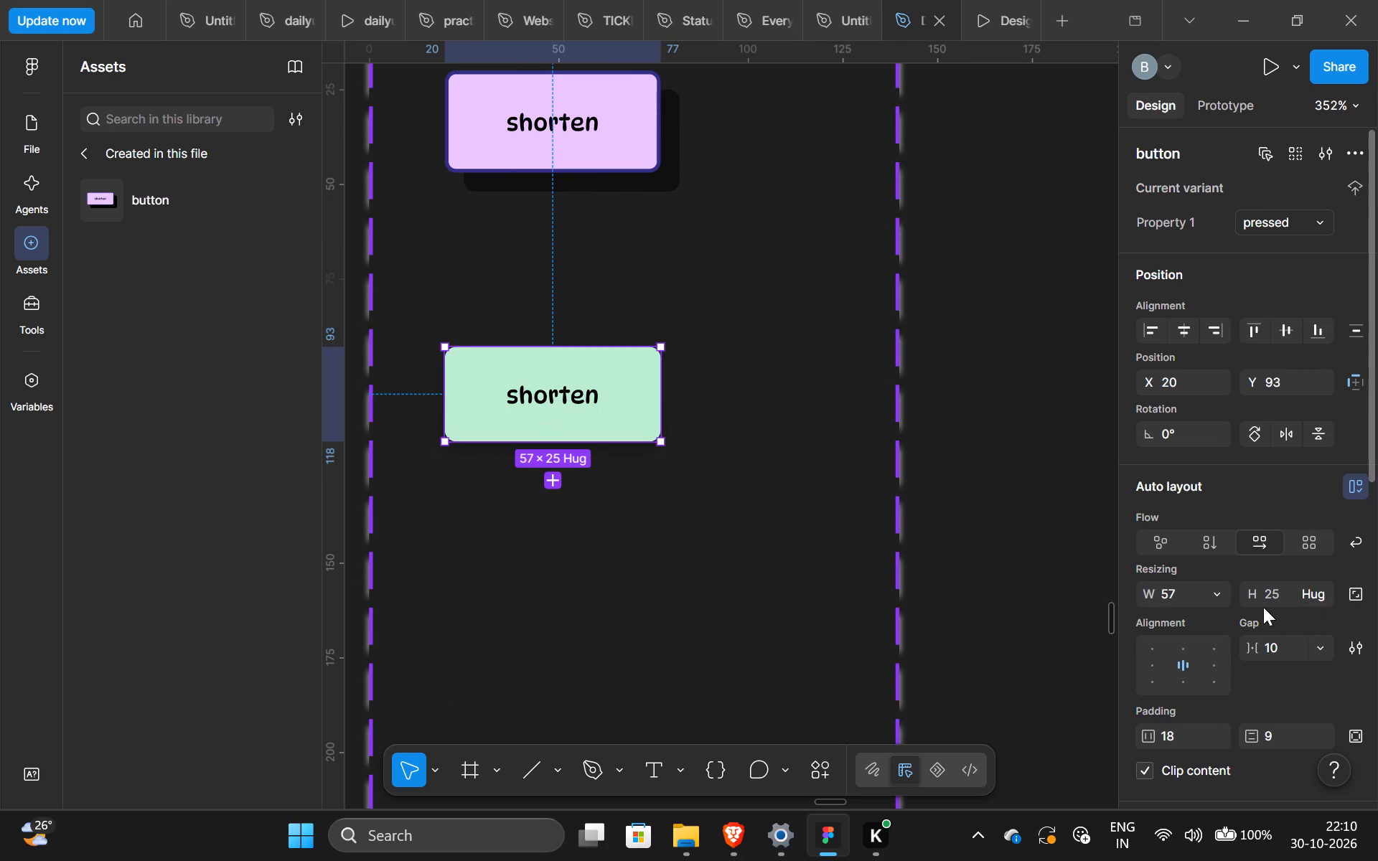
left_click(1275, 590)
key("BackSpace")
type("27")
key("Return")
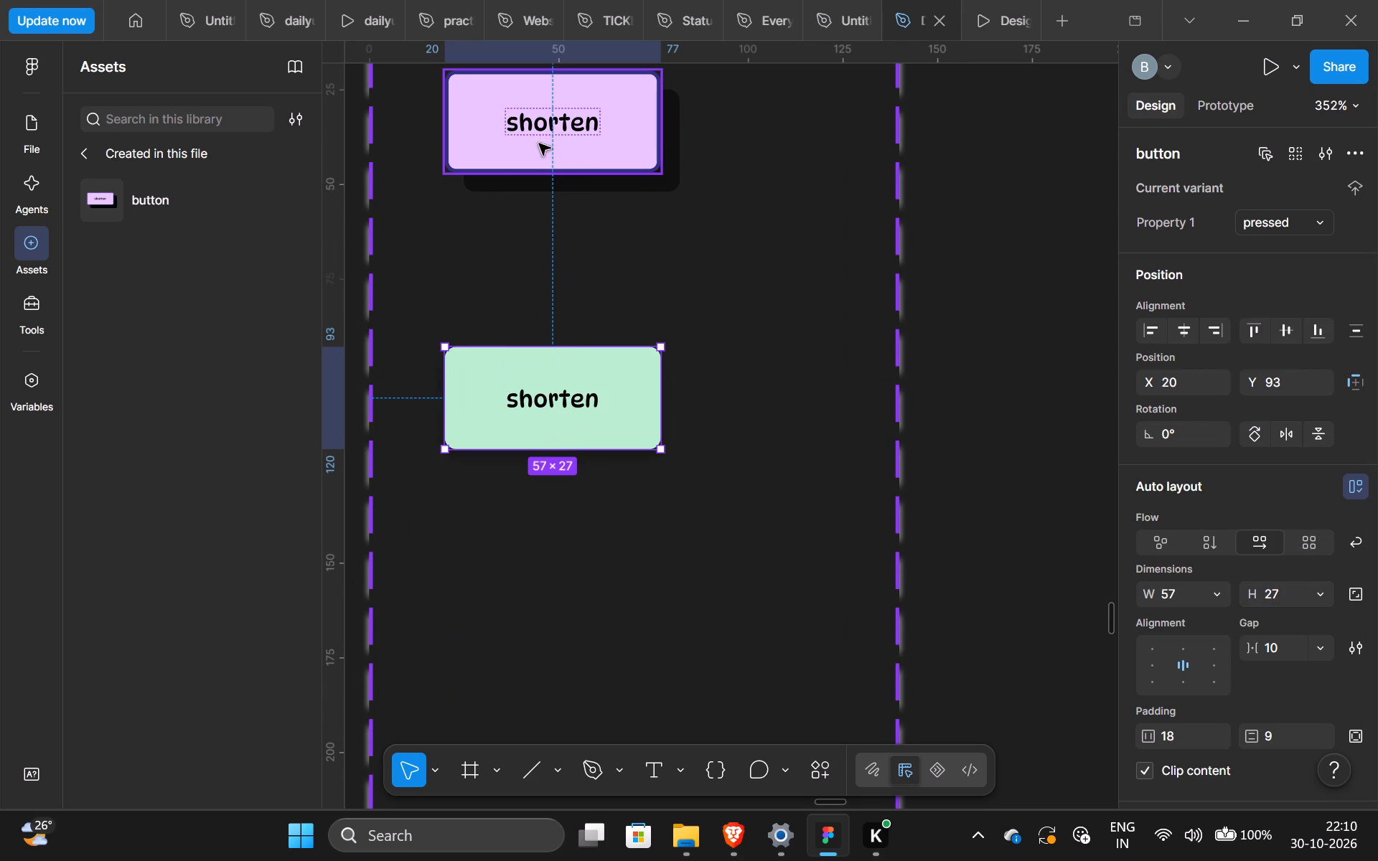
left_click(548, 140)
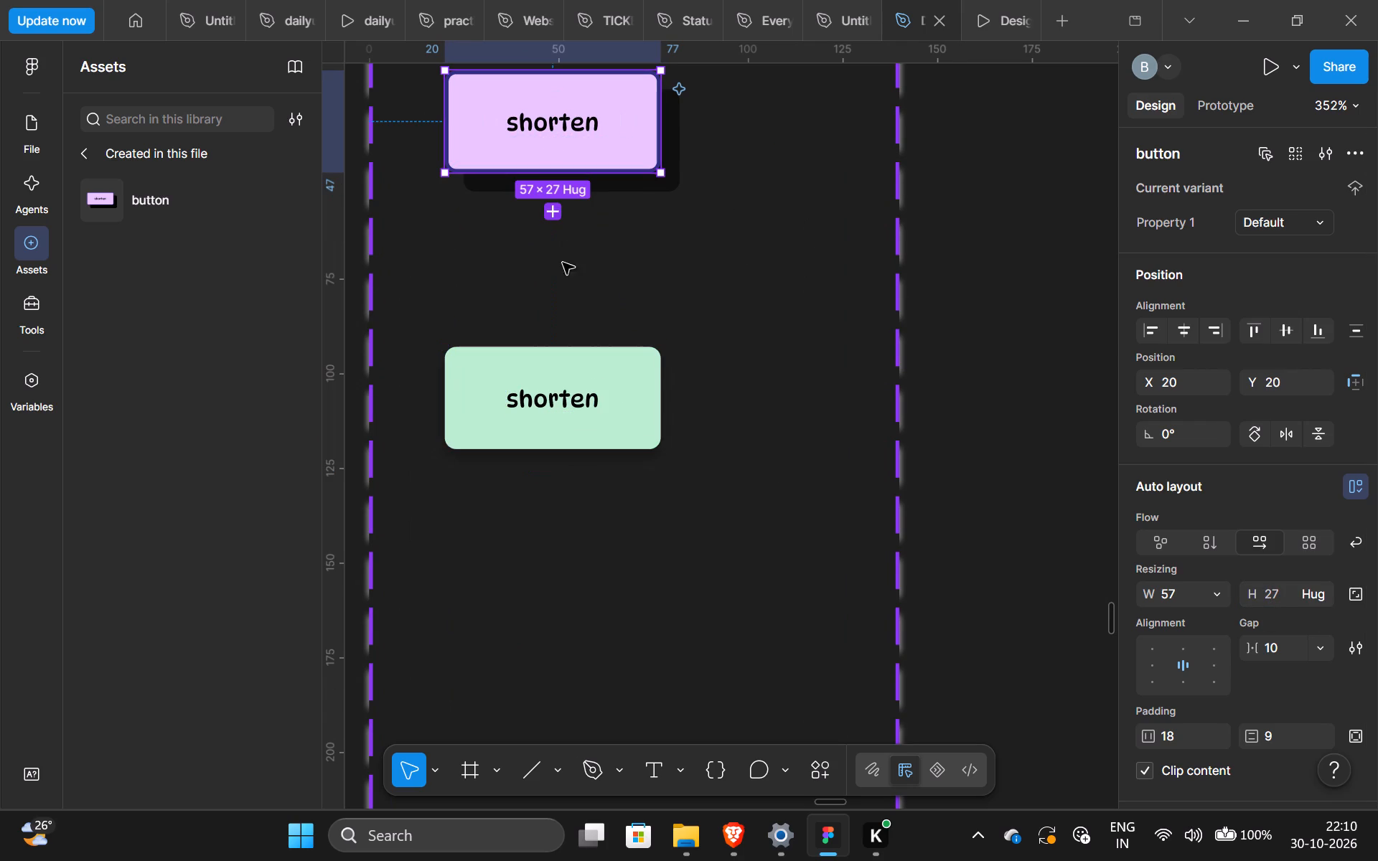
left_click(604, 438)
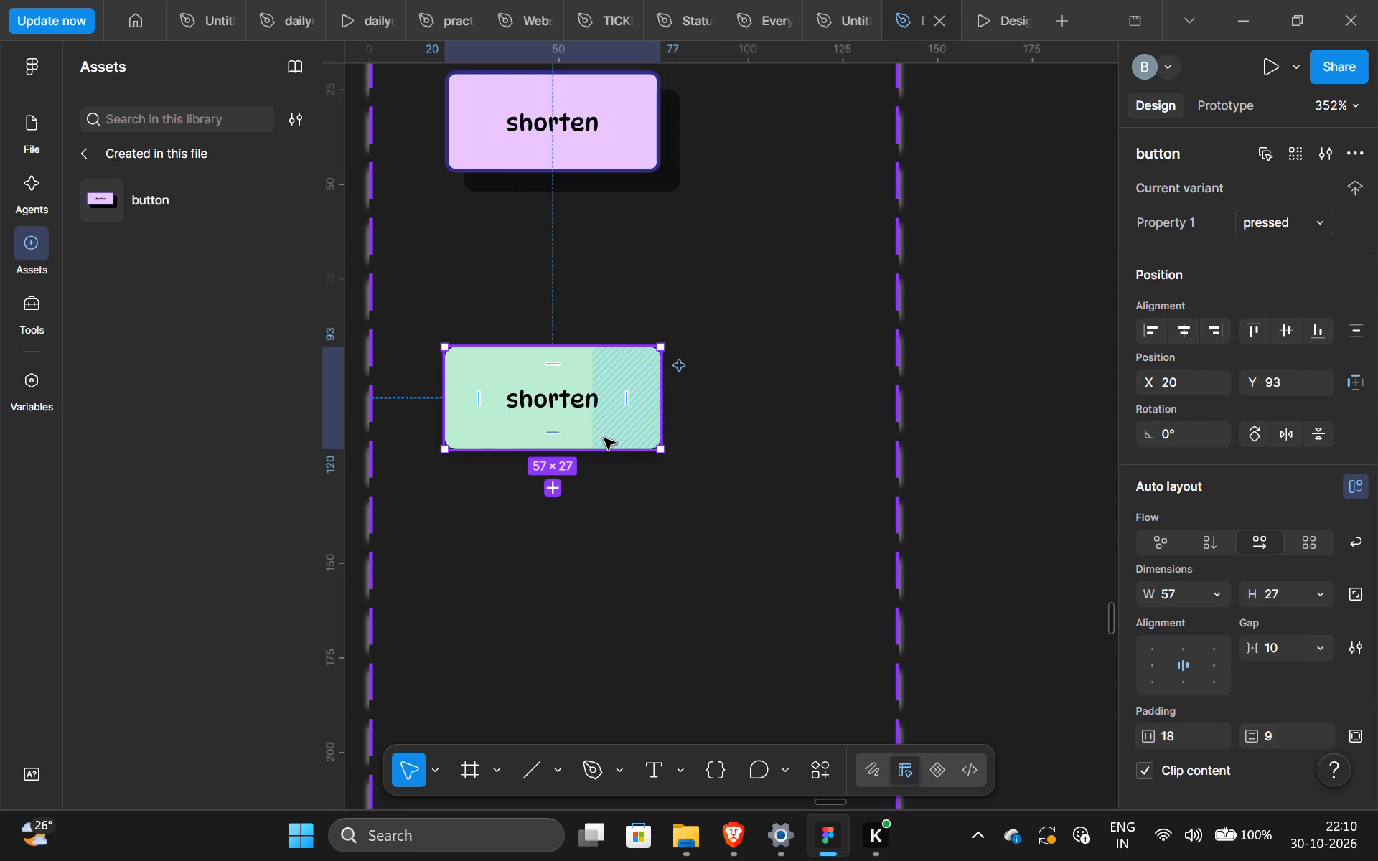
left_click(1040, 377)
Reply "now?" to the comment beside the shorten button on the screen frame and close the thread.
scroll(1040, 377, "right", 1)
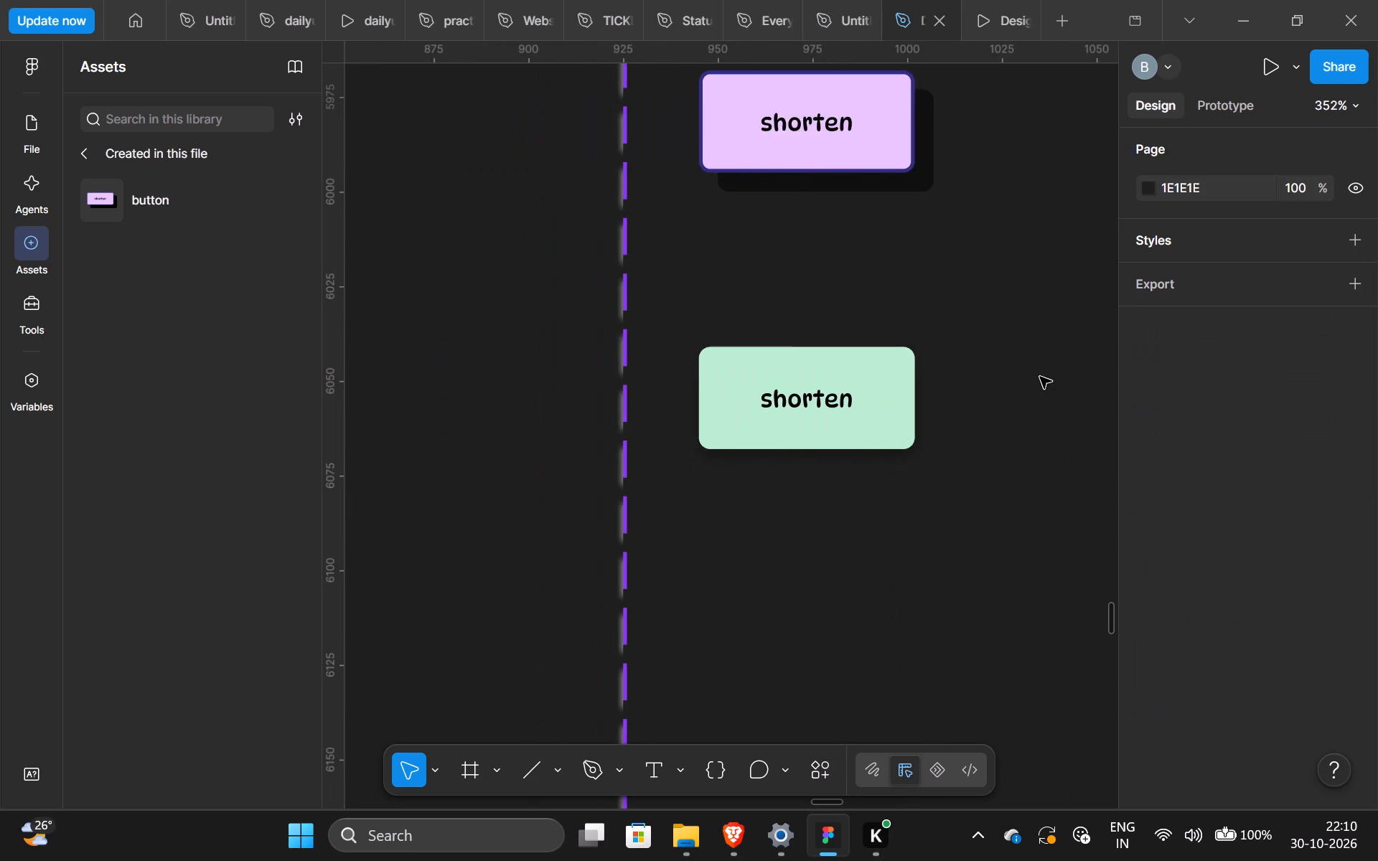
scroll(1040, 377, "down", 1)
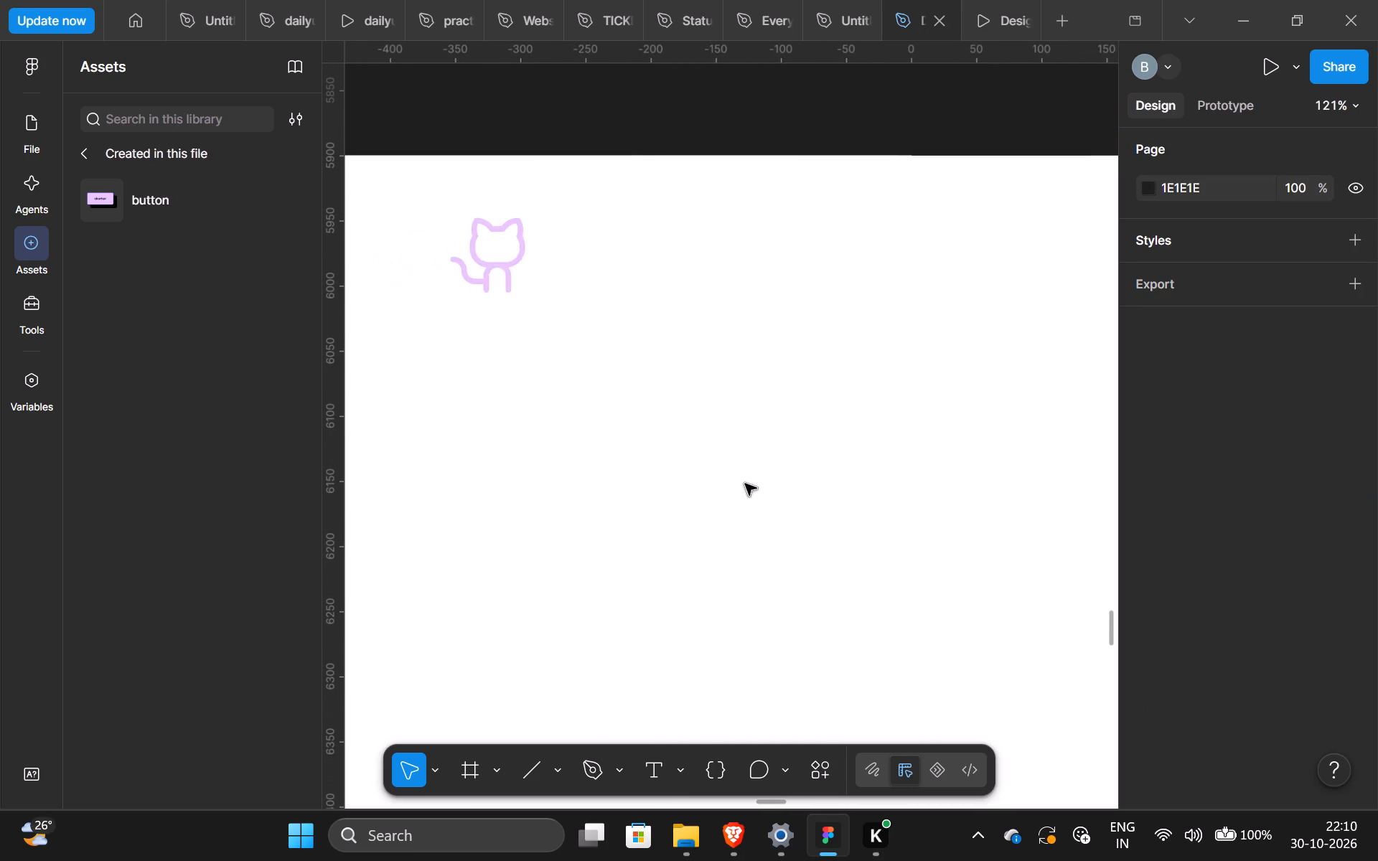
scroll(745, 484, "down", 1)
left_click(664, 588)
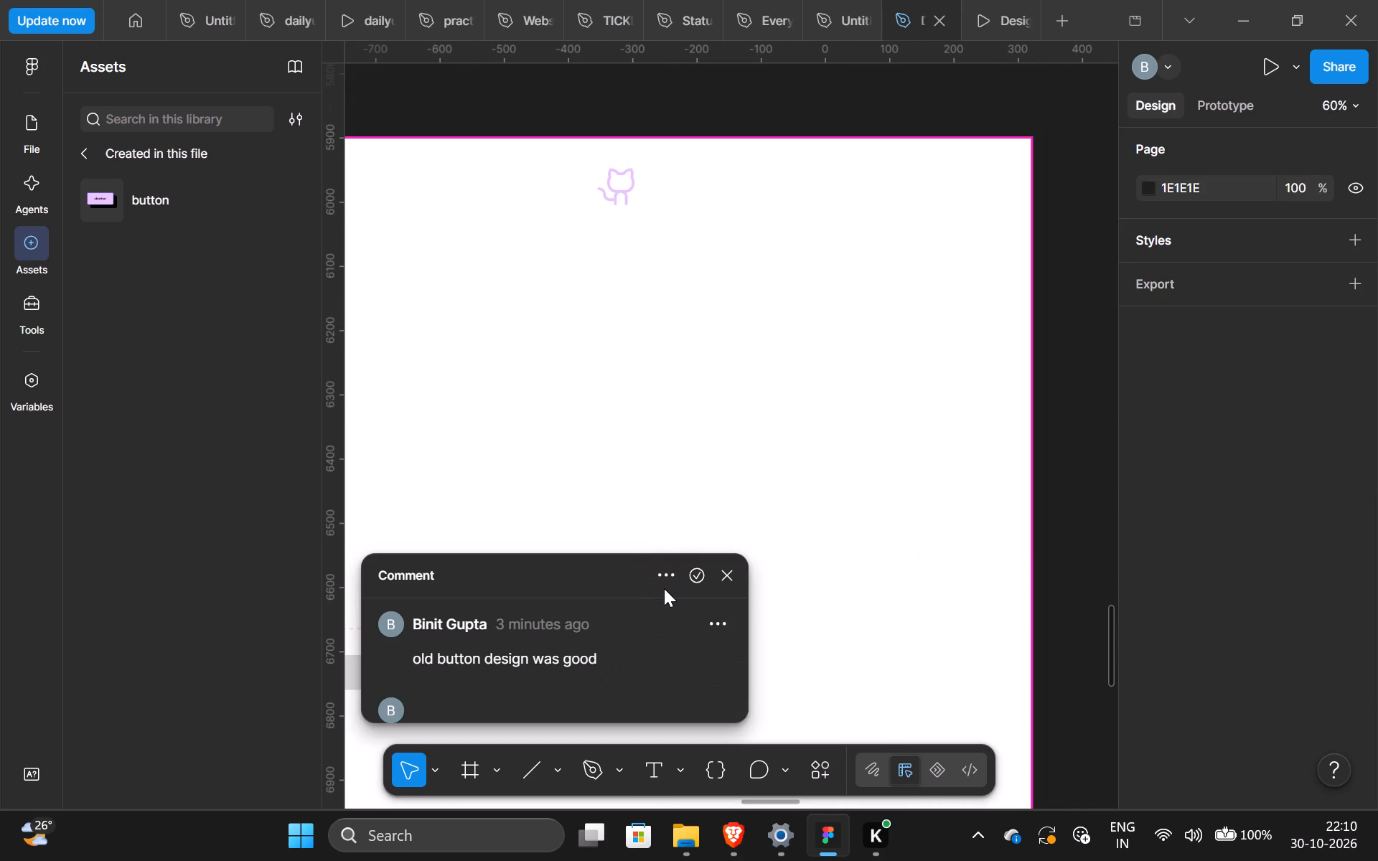
type("now?")
key("Return")
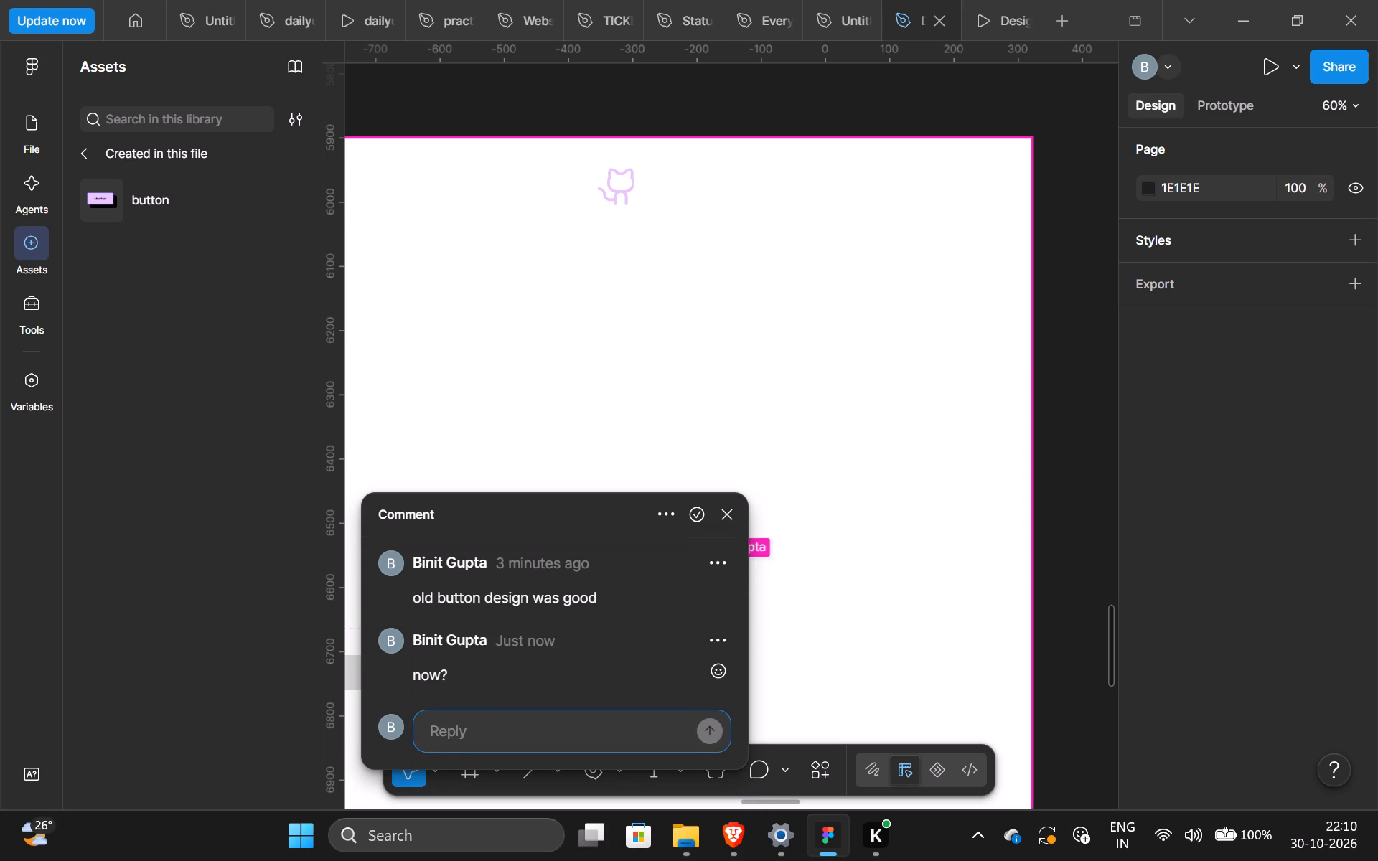
left_click(1101, 103)
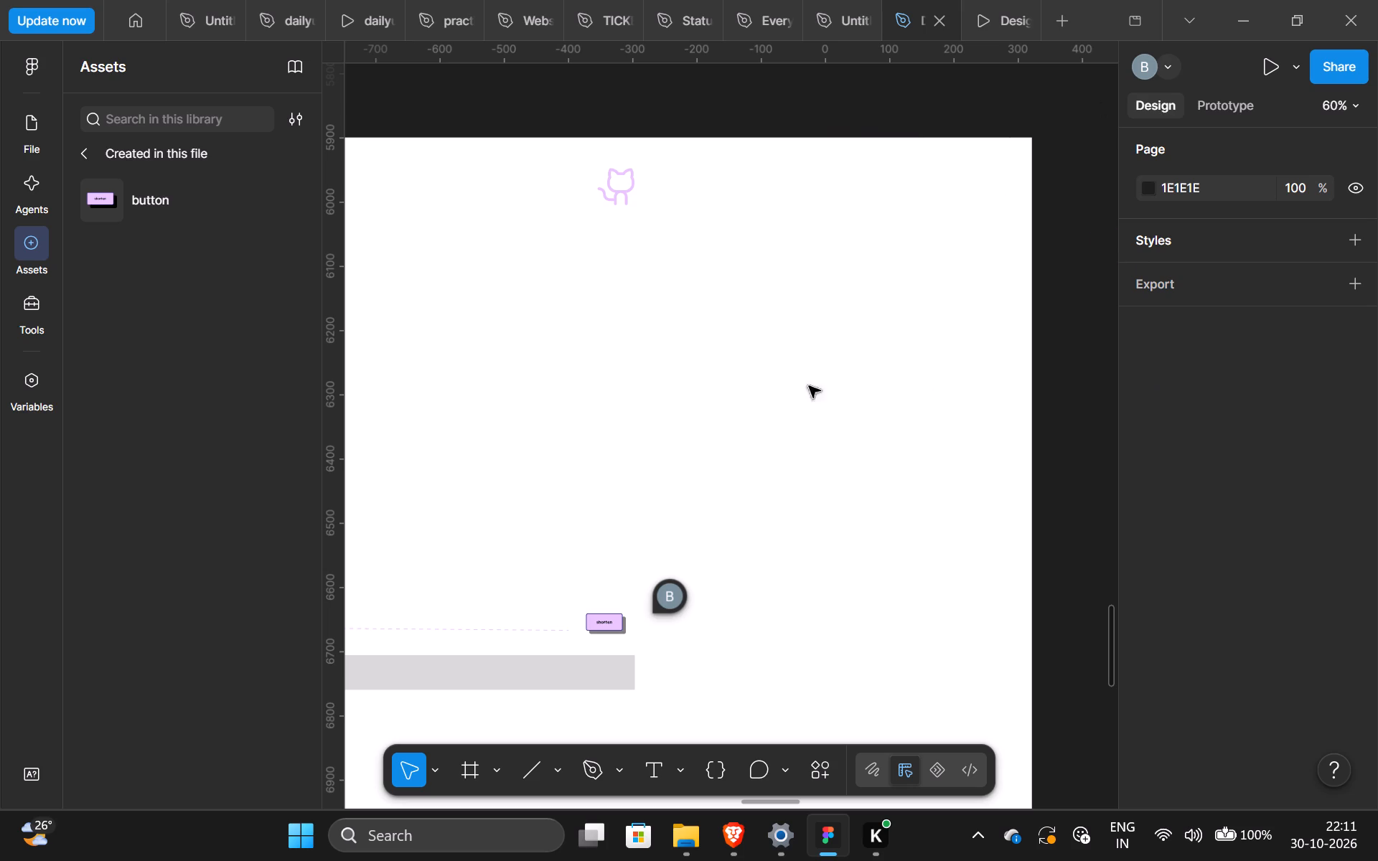
Reopen the button design comment thread and mark it as resolved.
left_click(667, 603)
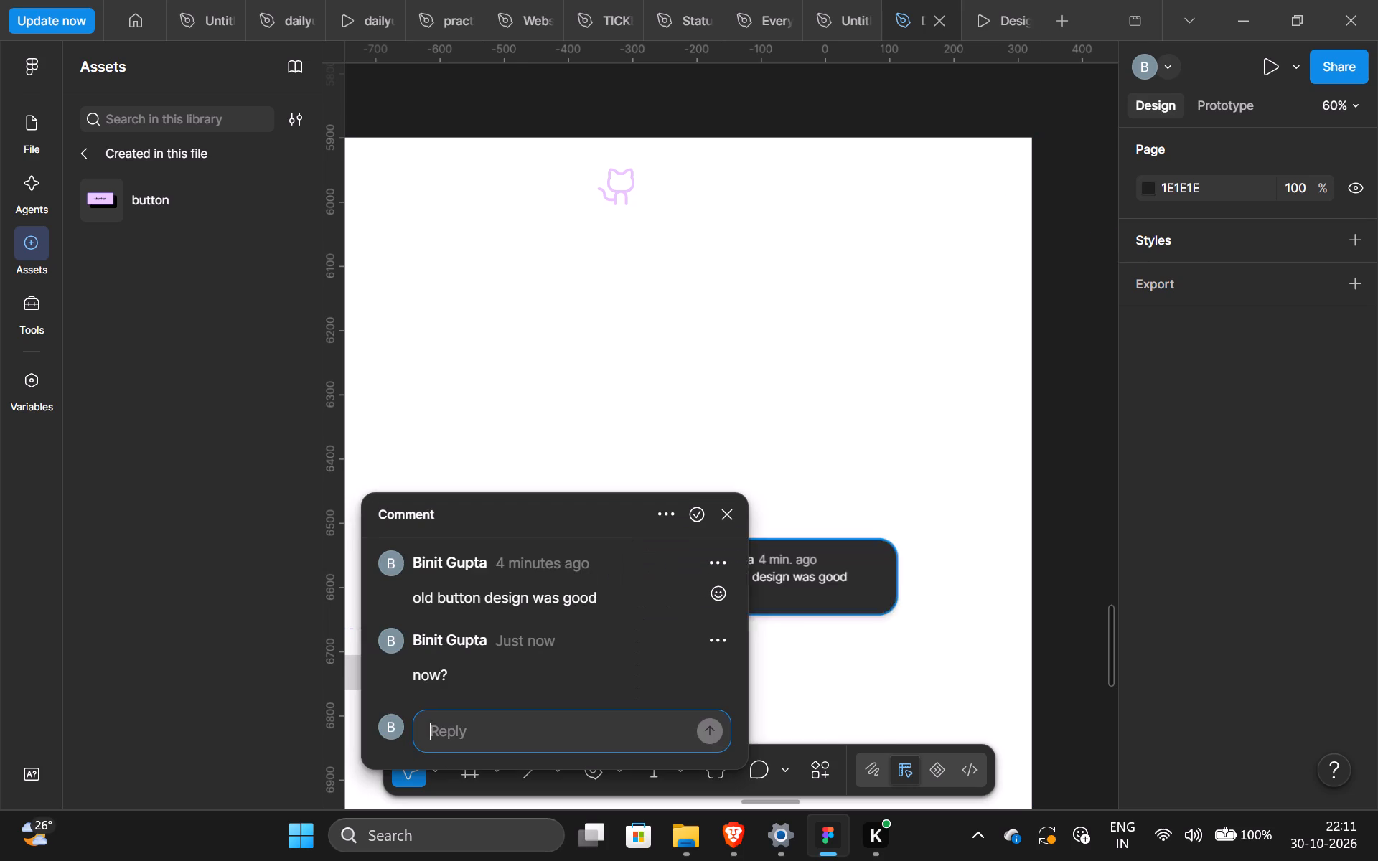
left_click(696, 502)
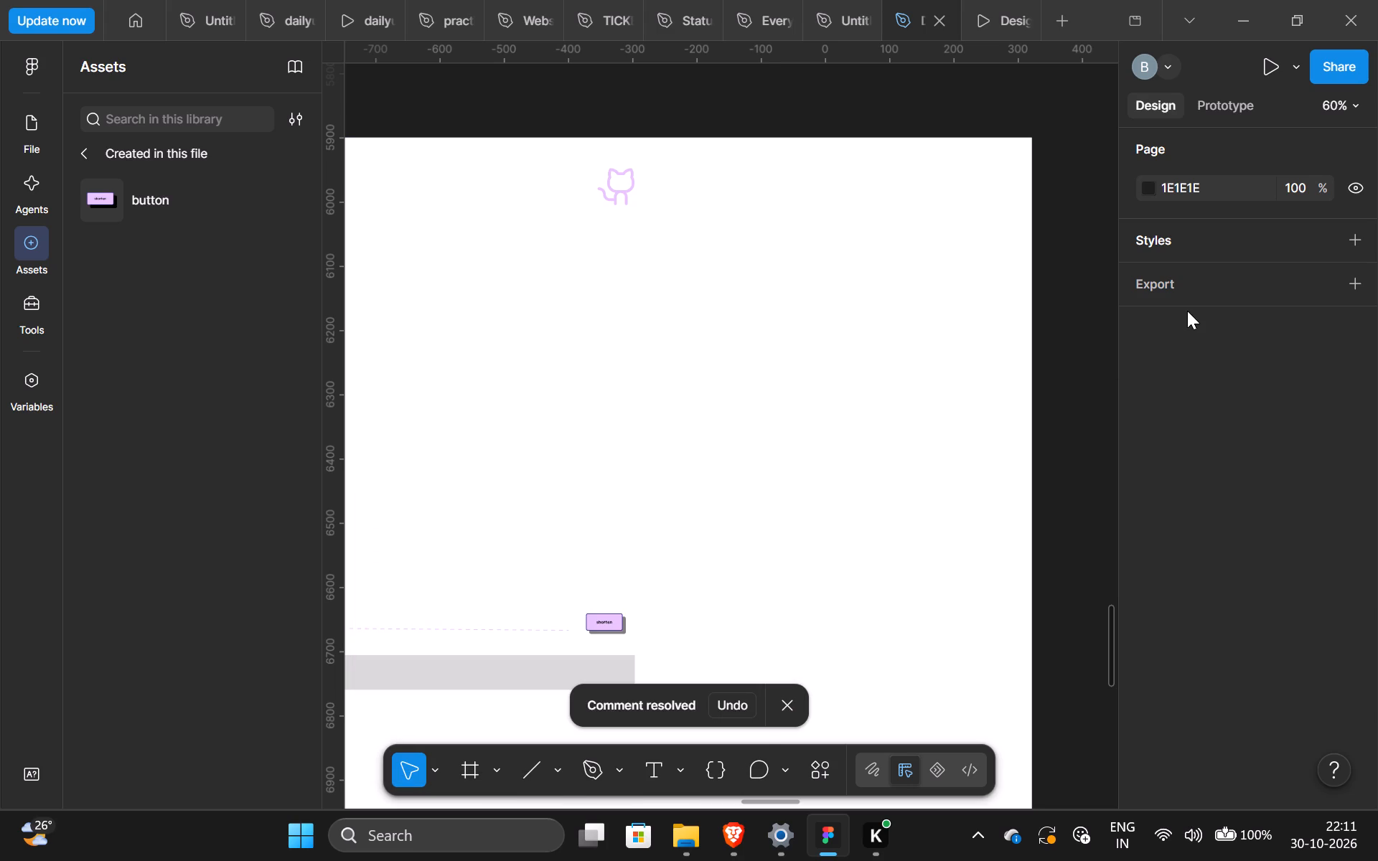
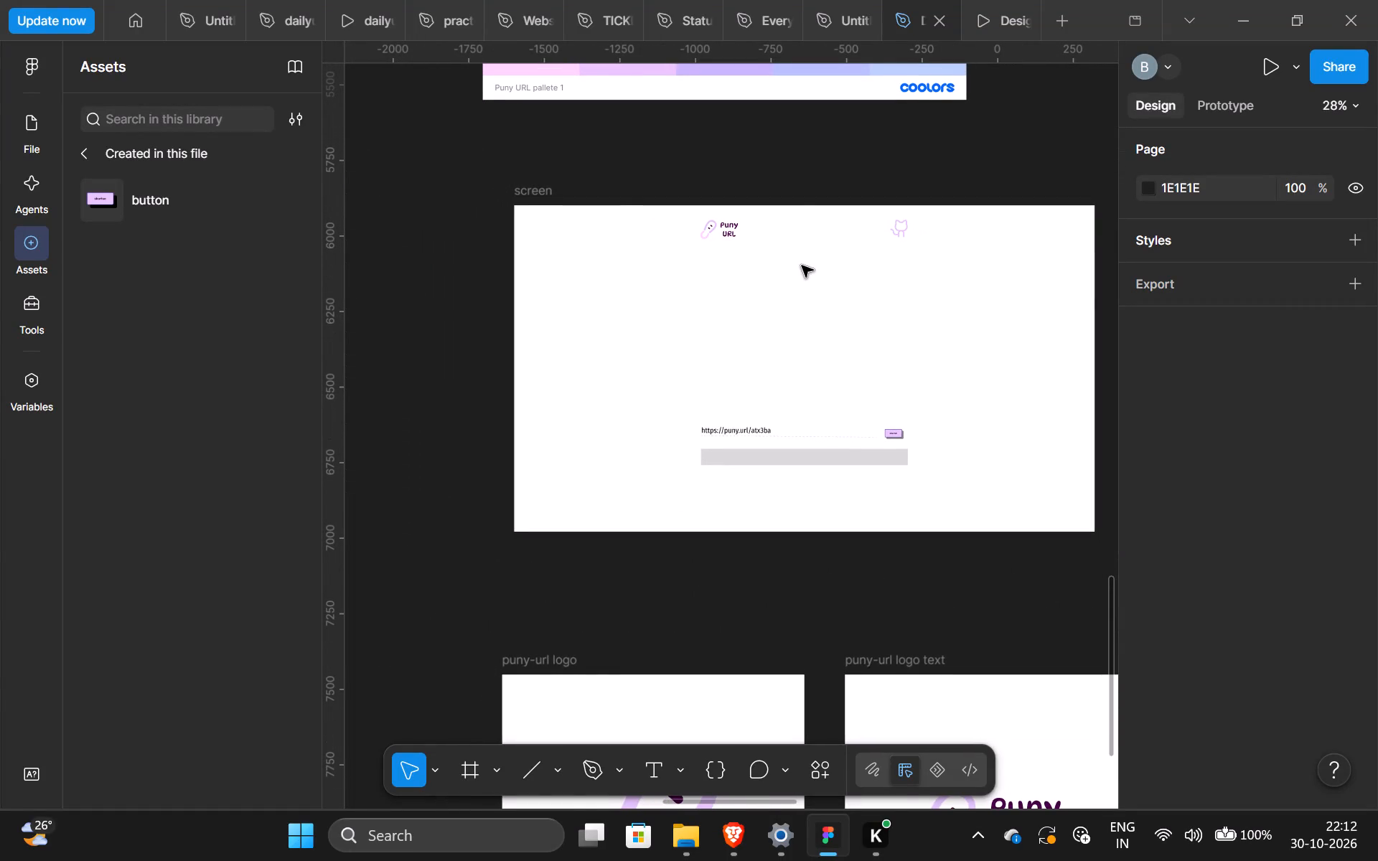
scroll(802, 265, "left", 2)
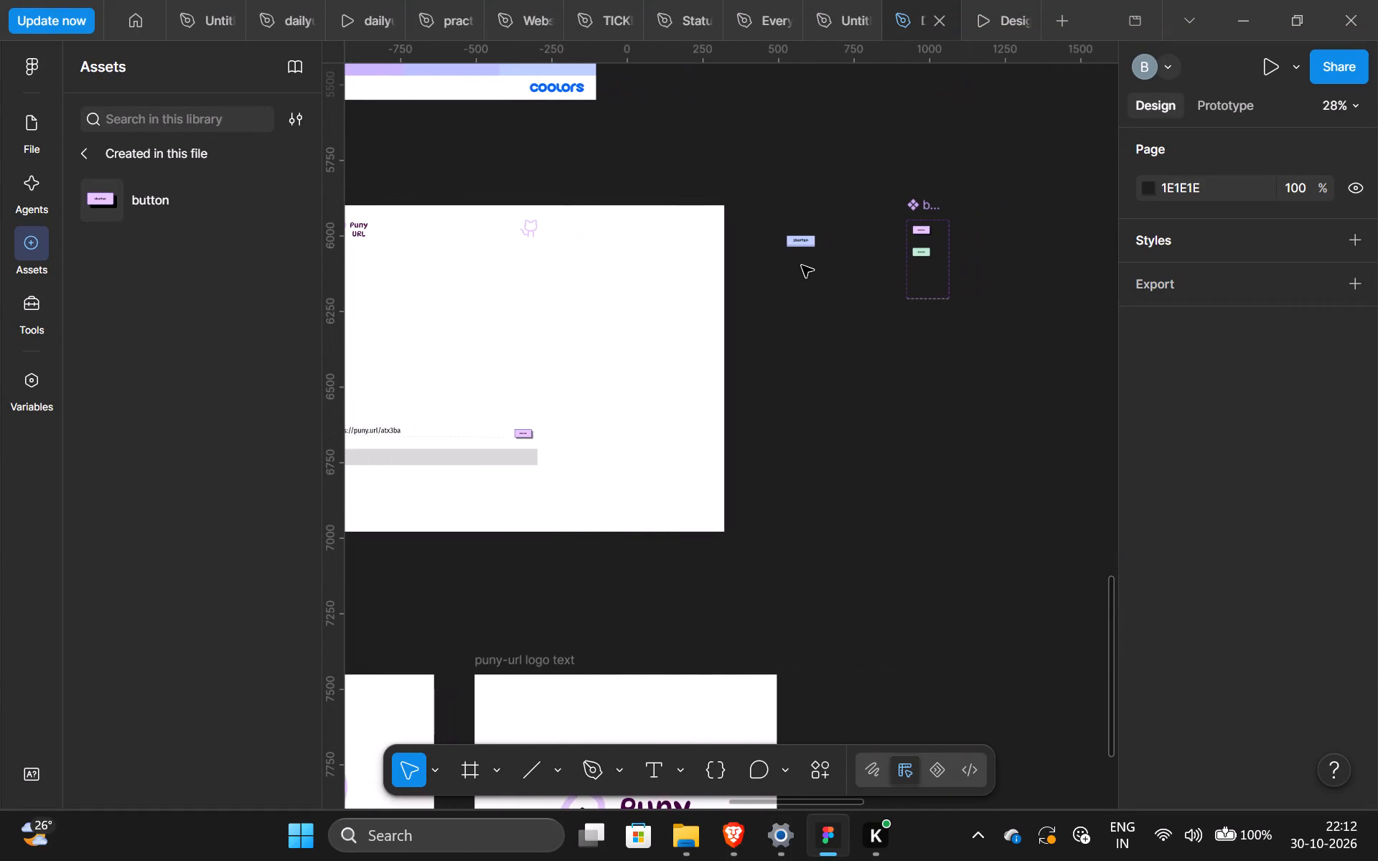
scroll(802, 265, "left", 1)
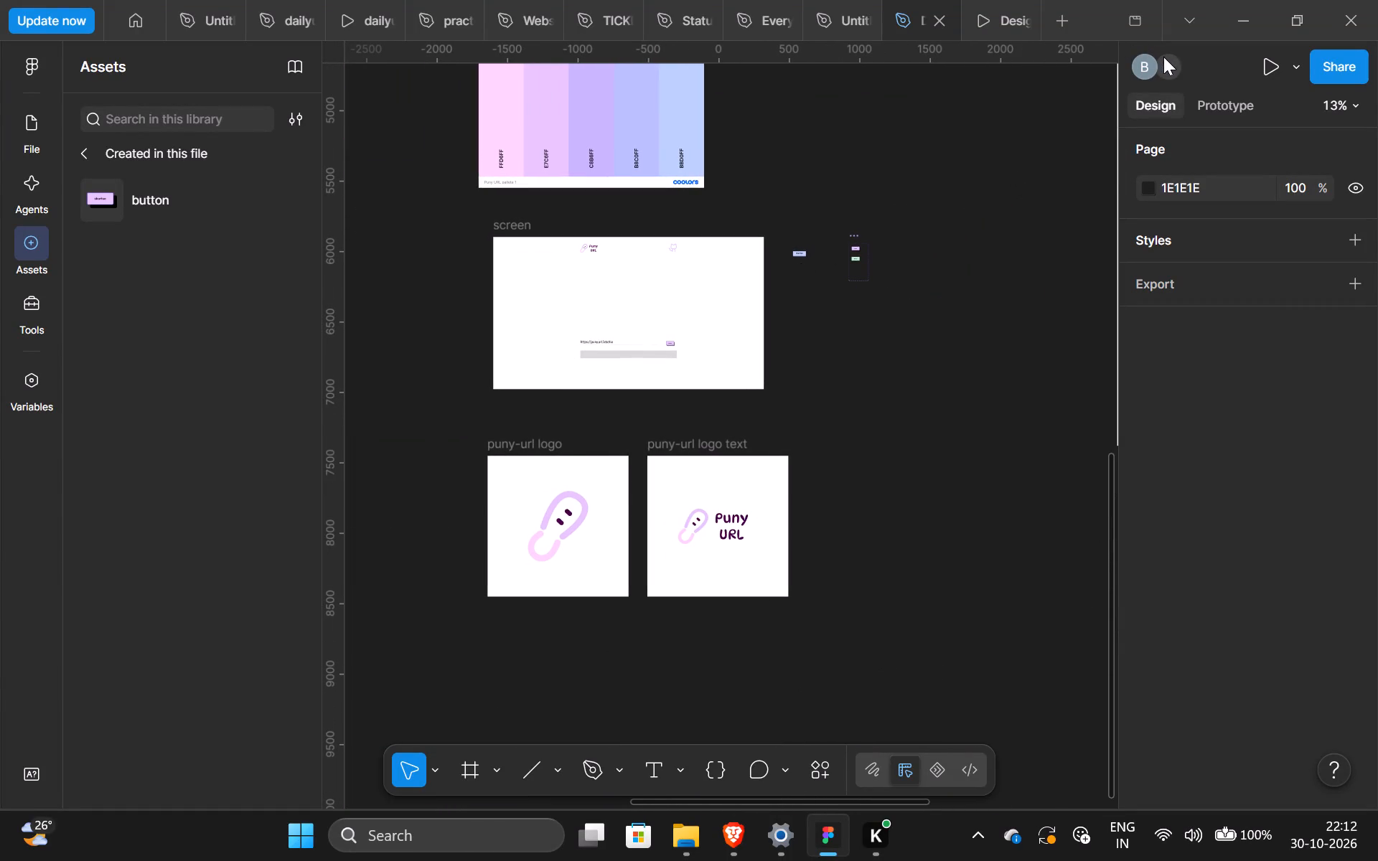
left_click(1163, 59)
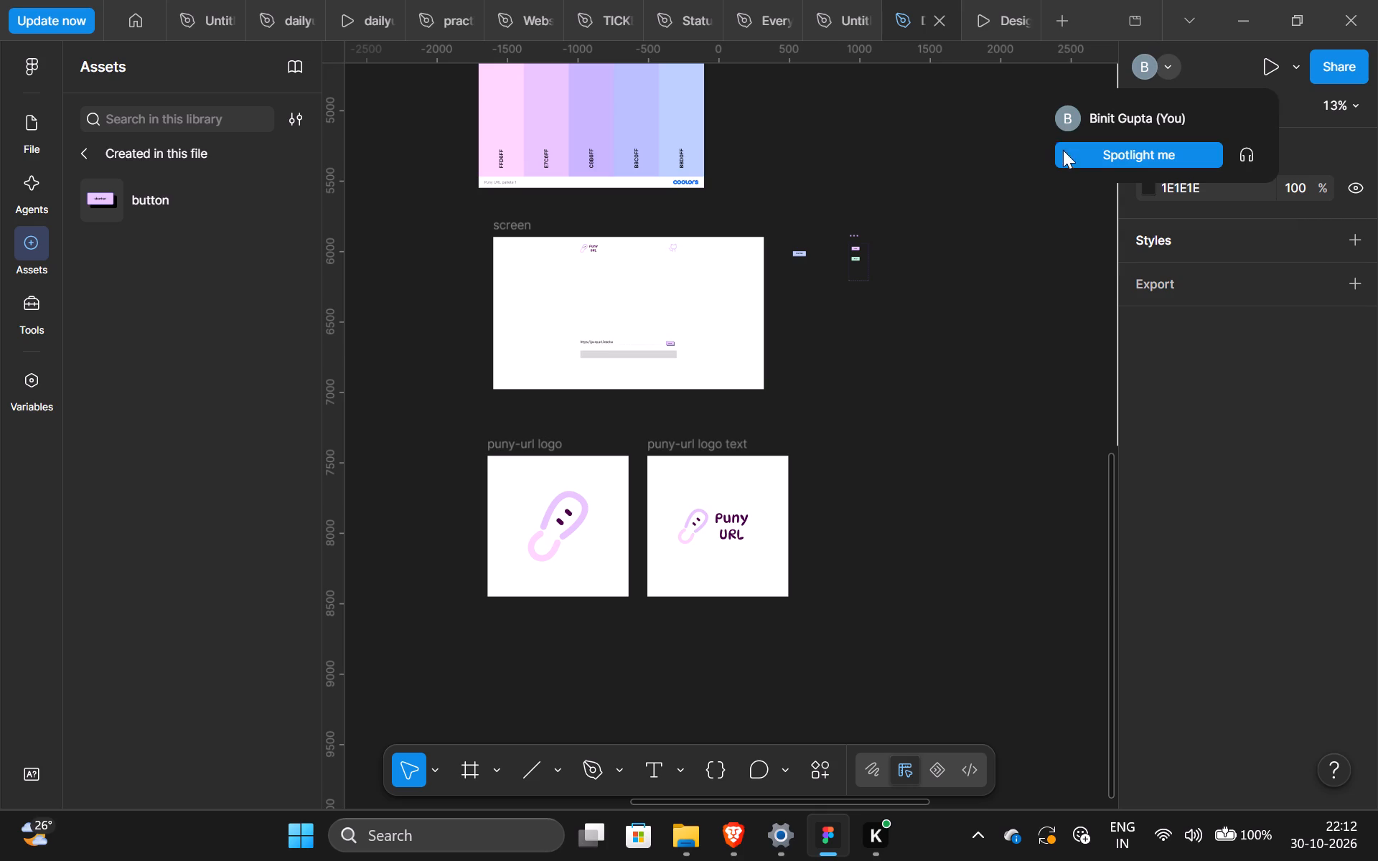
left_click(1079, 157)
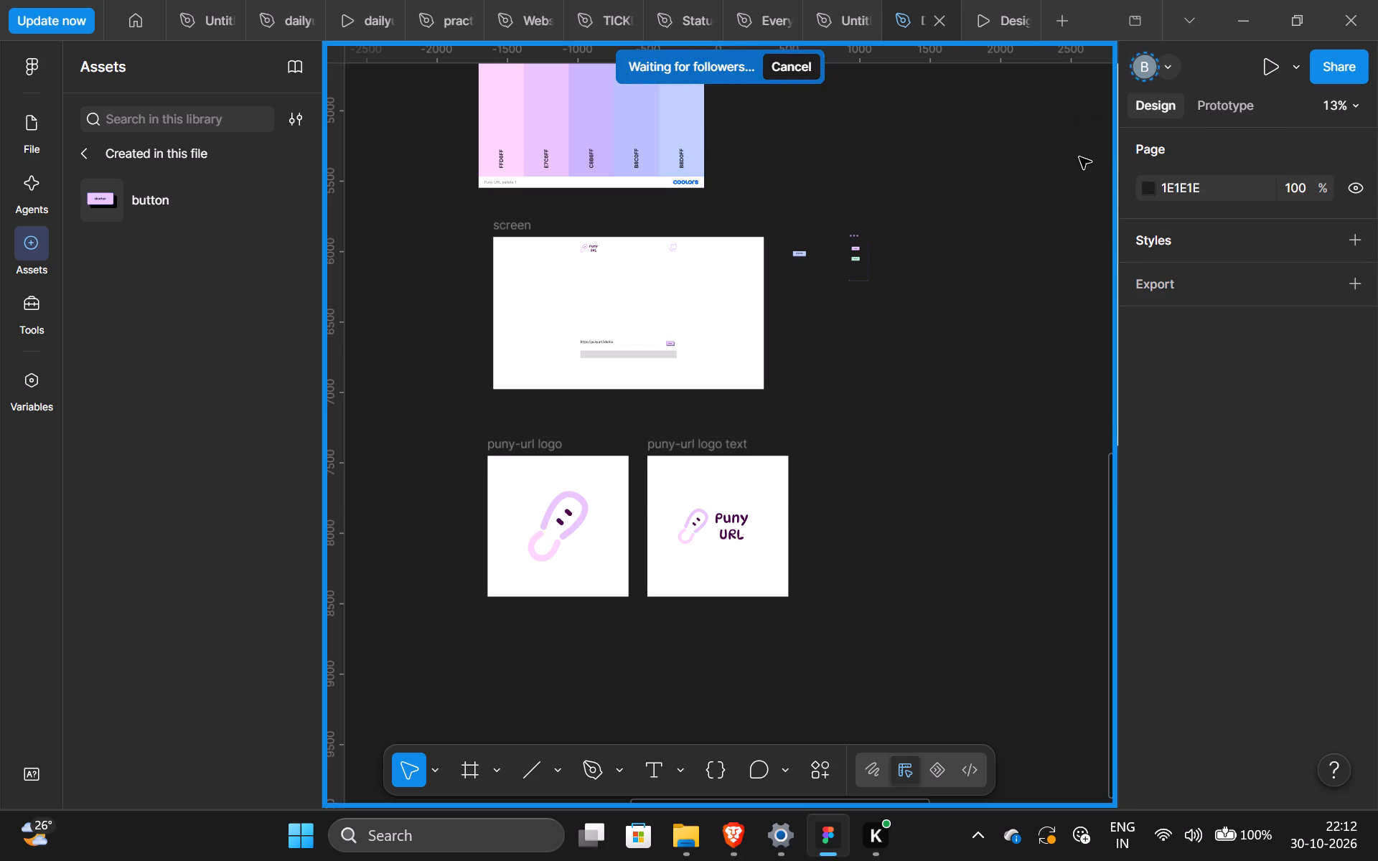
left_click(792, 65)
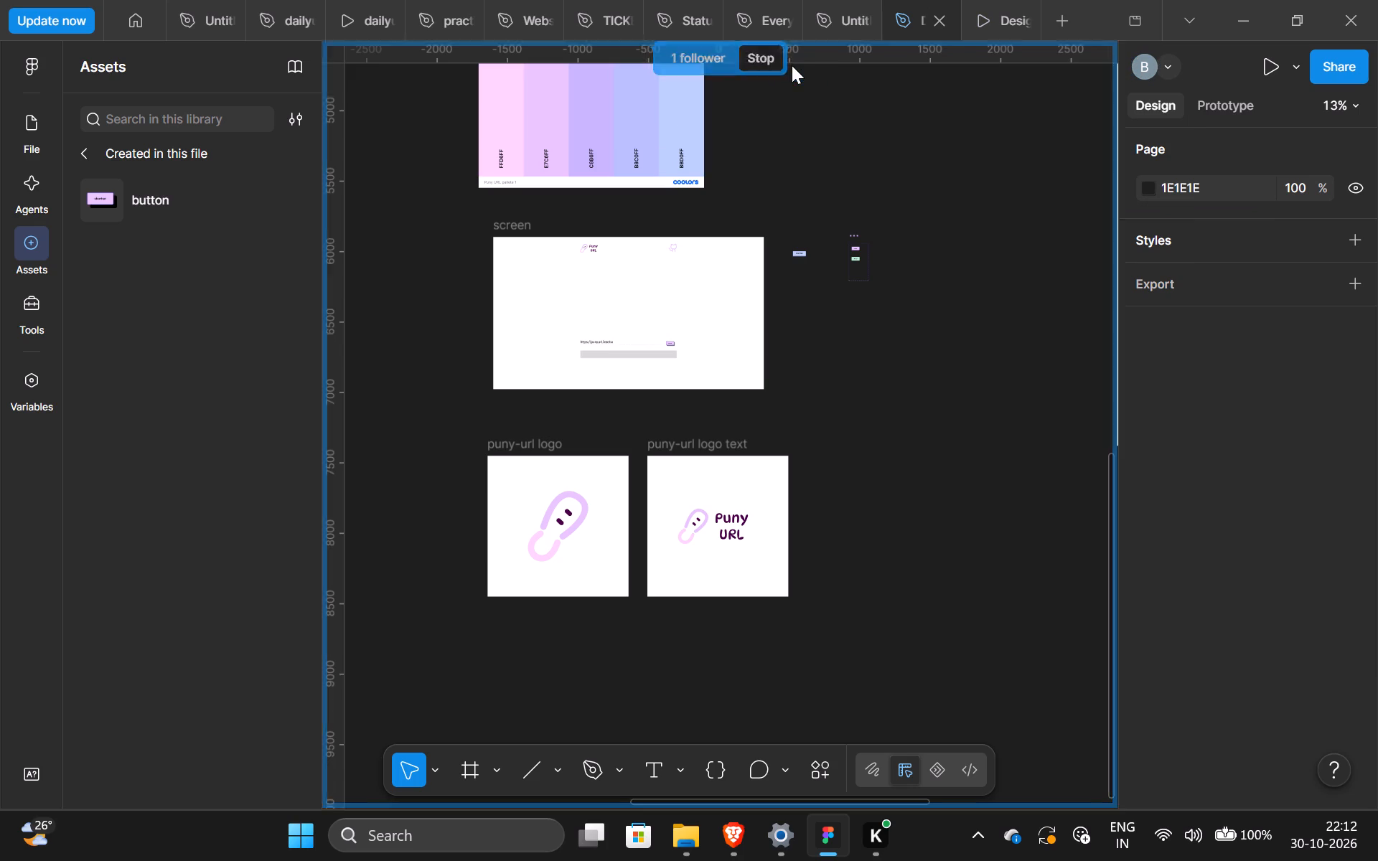
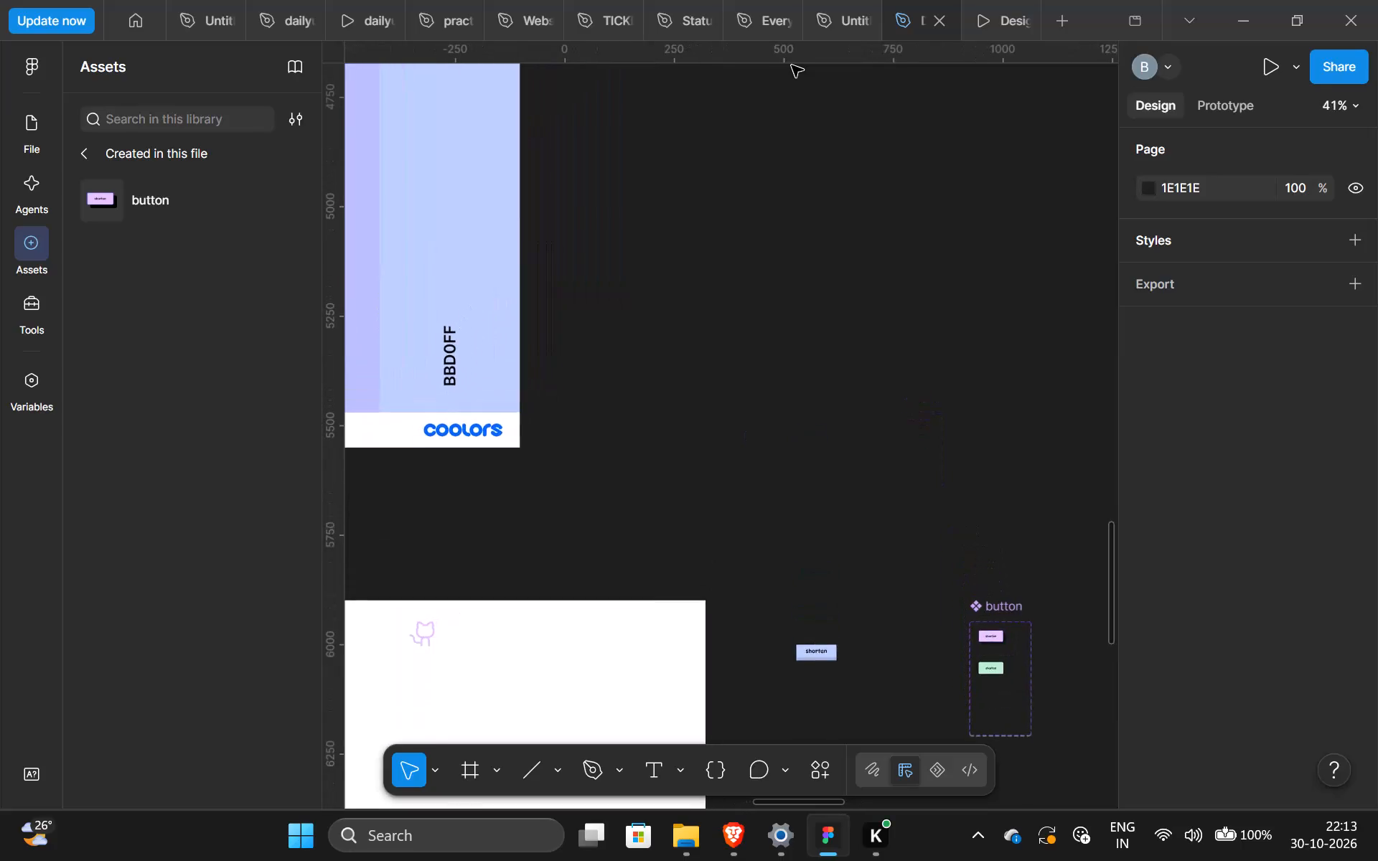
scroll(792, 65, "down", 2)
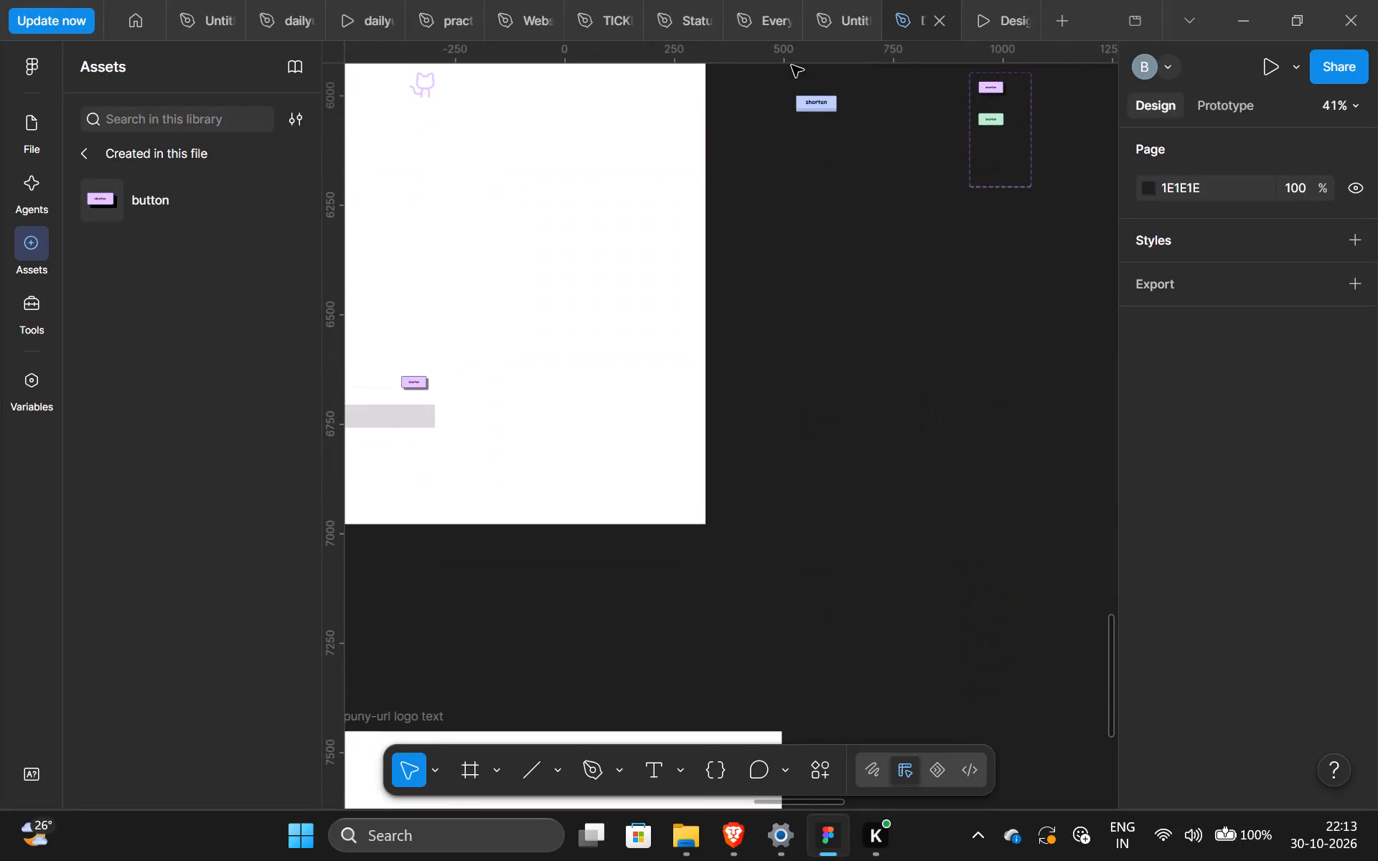